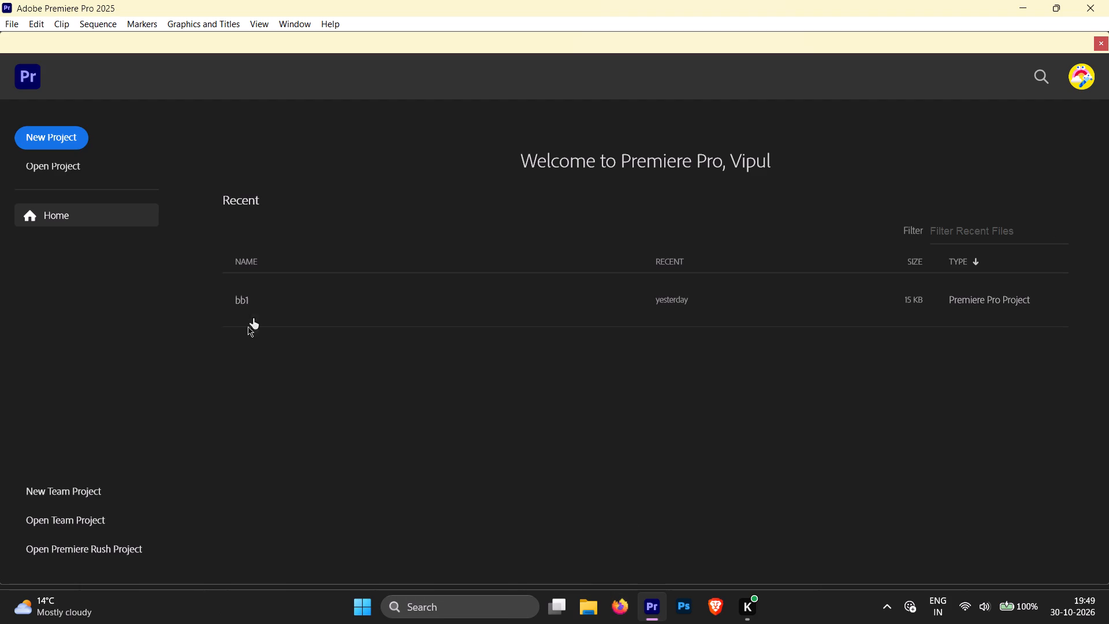
Open the recent project bb1.
left_click(262, 299)
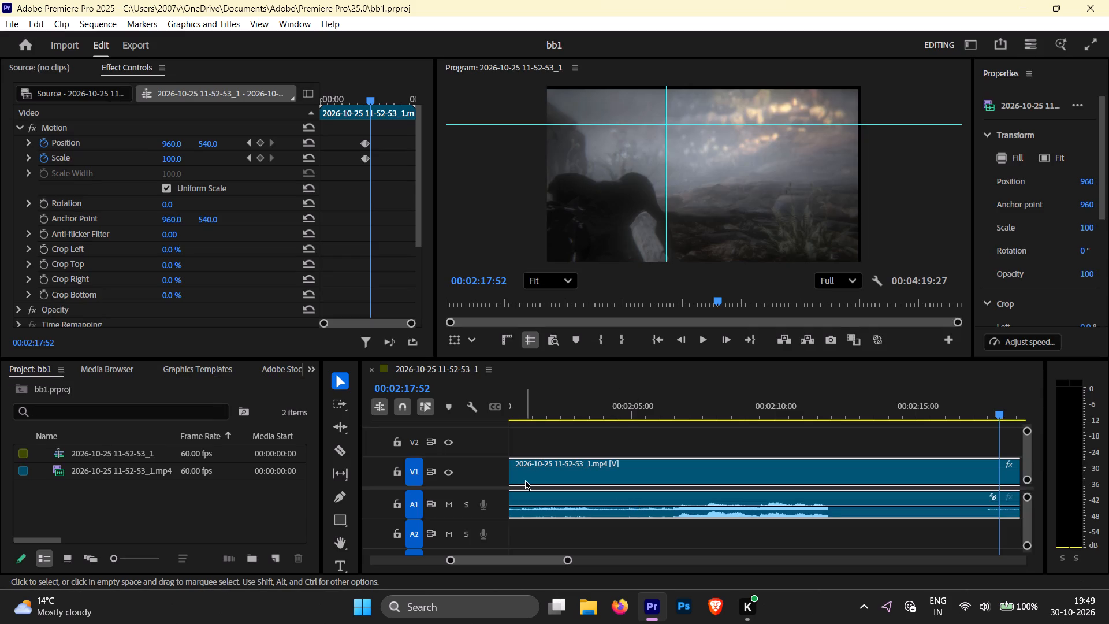
left_click(17, 452)
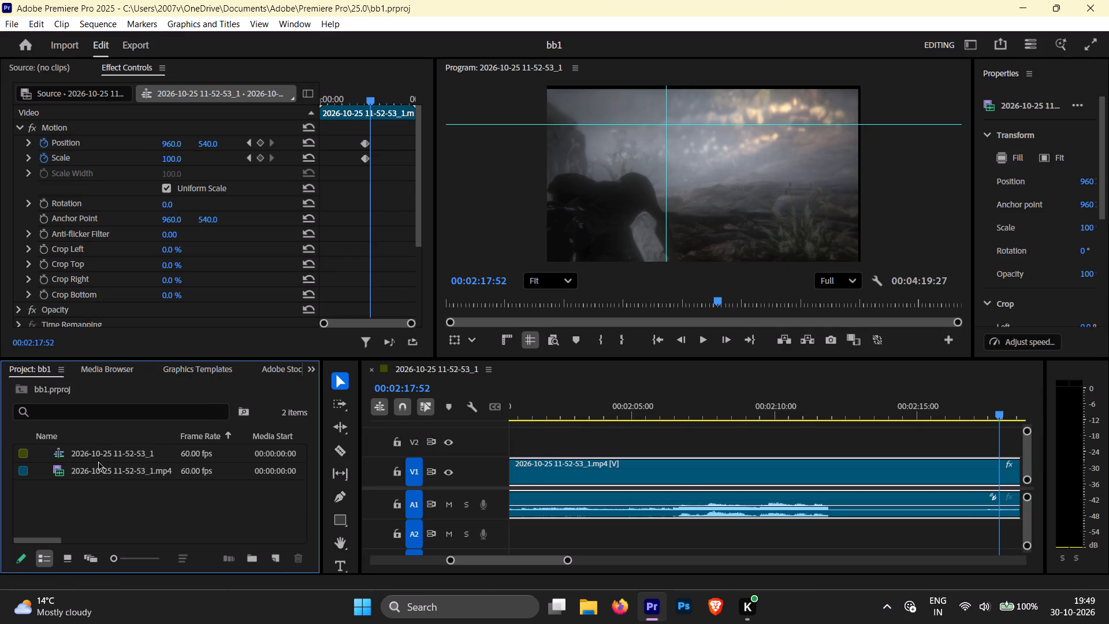
left_click_drag(77, 452, 294, 557)
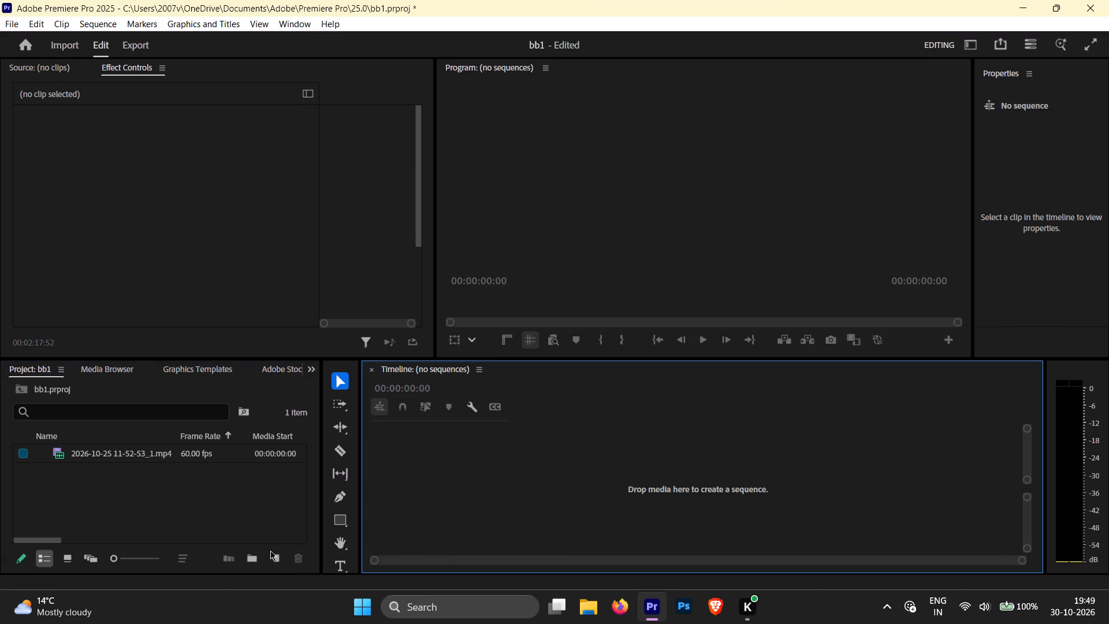
left_click_drag(76, 461, 304, 564)
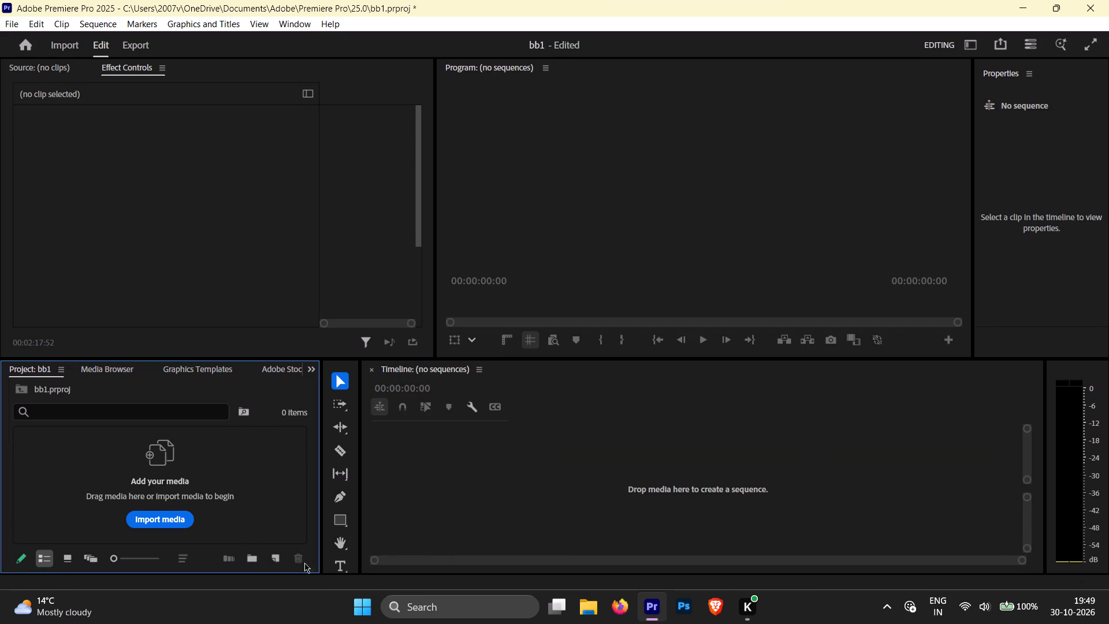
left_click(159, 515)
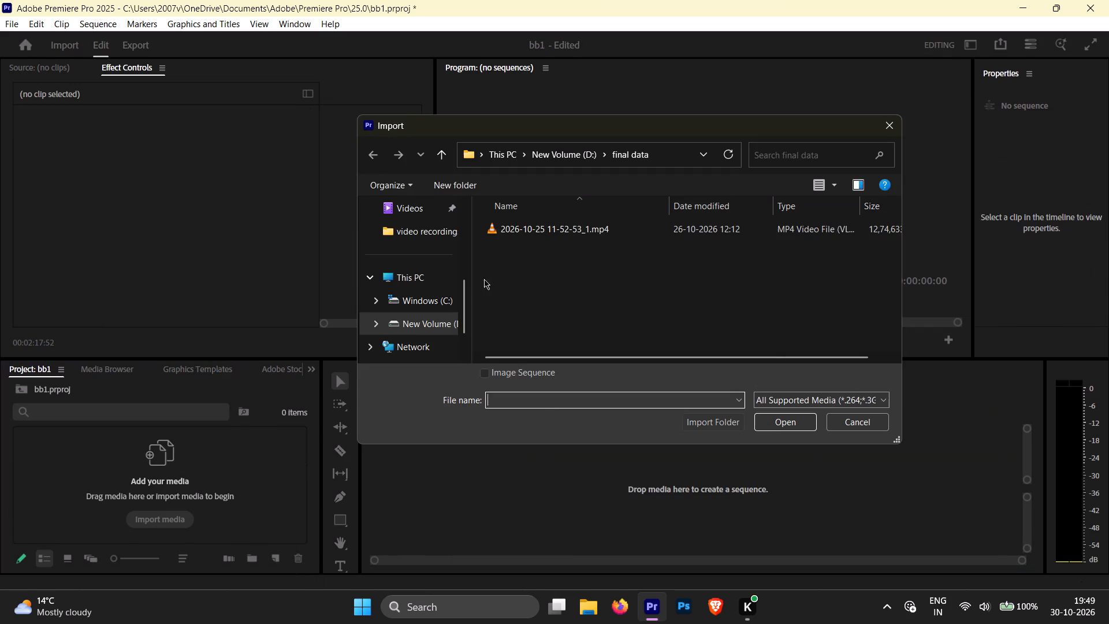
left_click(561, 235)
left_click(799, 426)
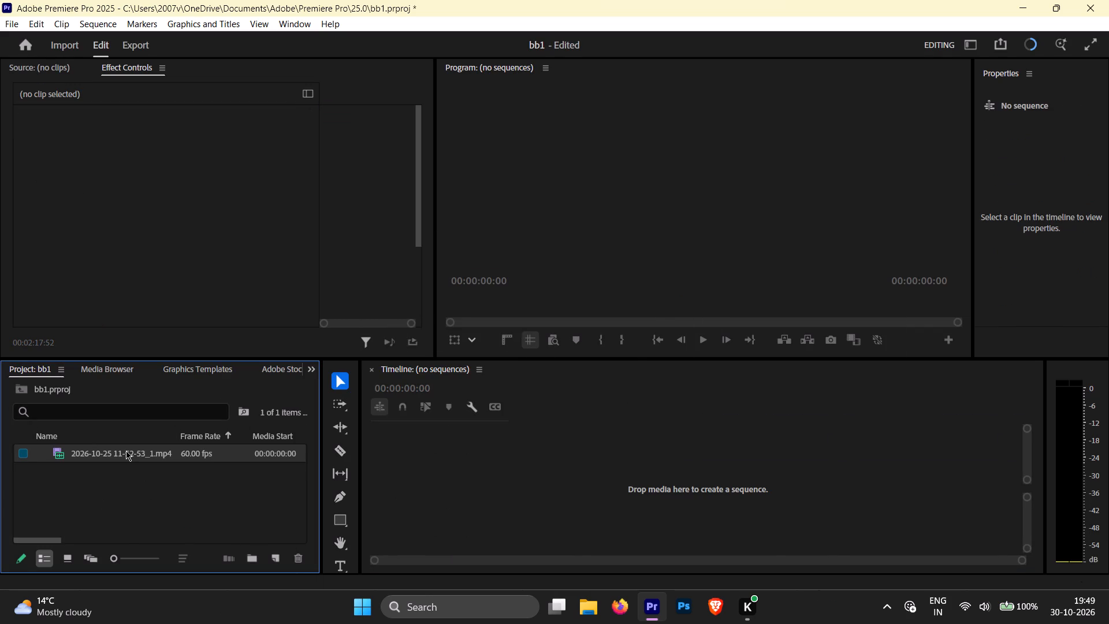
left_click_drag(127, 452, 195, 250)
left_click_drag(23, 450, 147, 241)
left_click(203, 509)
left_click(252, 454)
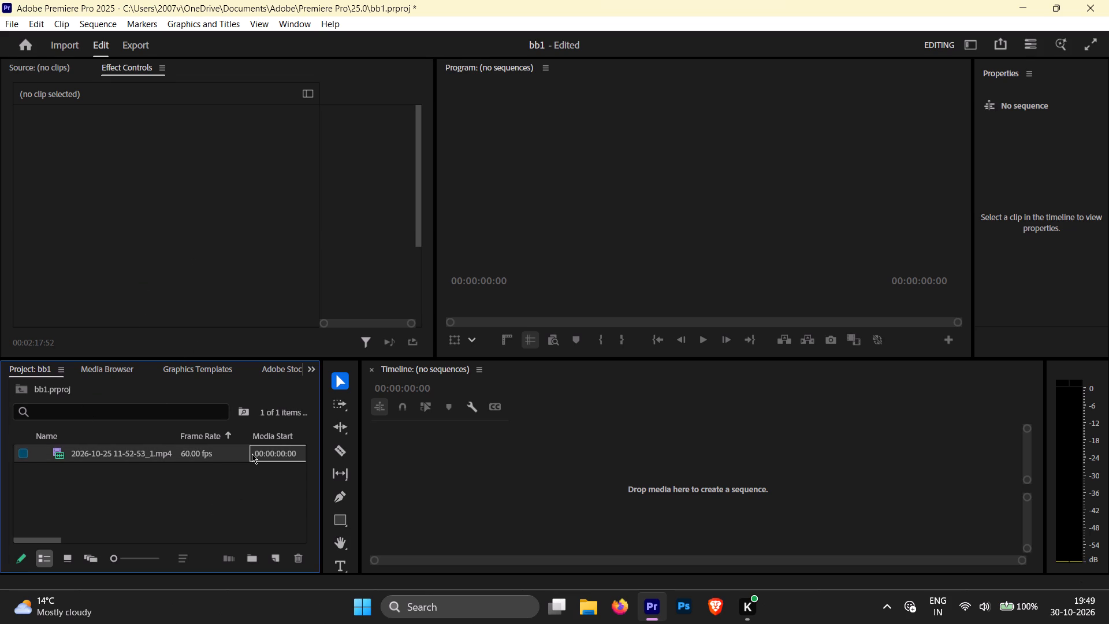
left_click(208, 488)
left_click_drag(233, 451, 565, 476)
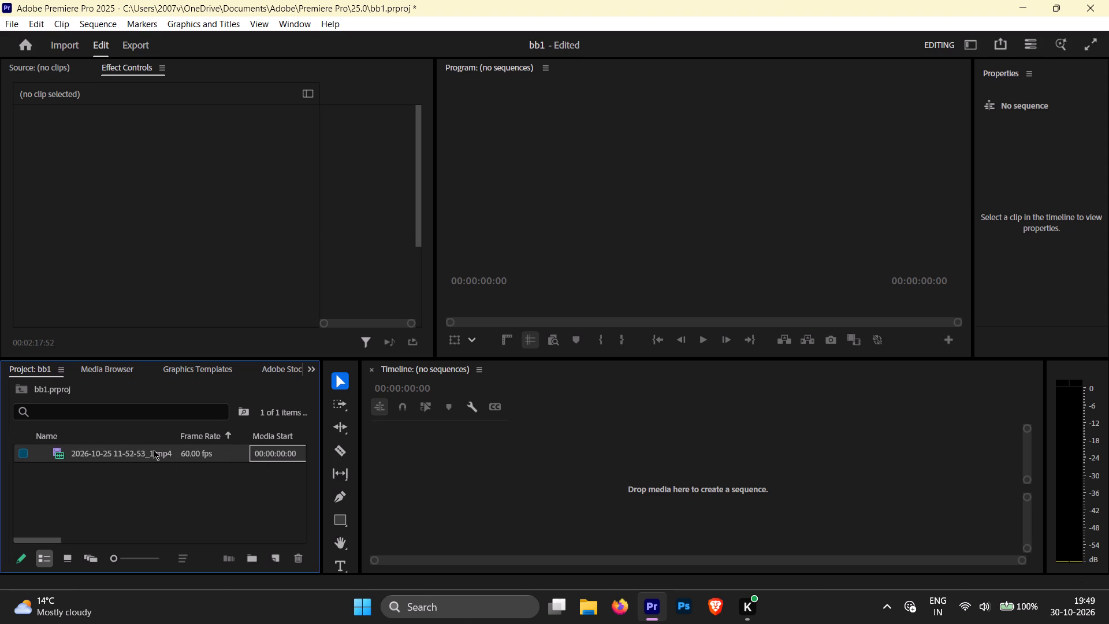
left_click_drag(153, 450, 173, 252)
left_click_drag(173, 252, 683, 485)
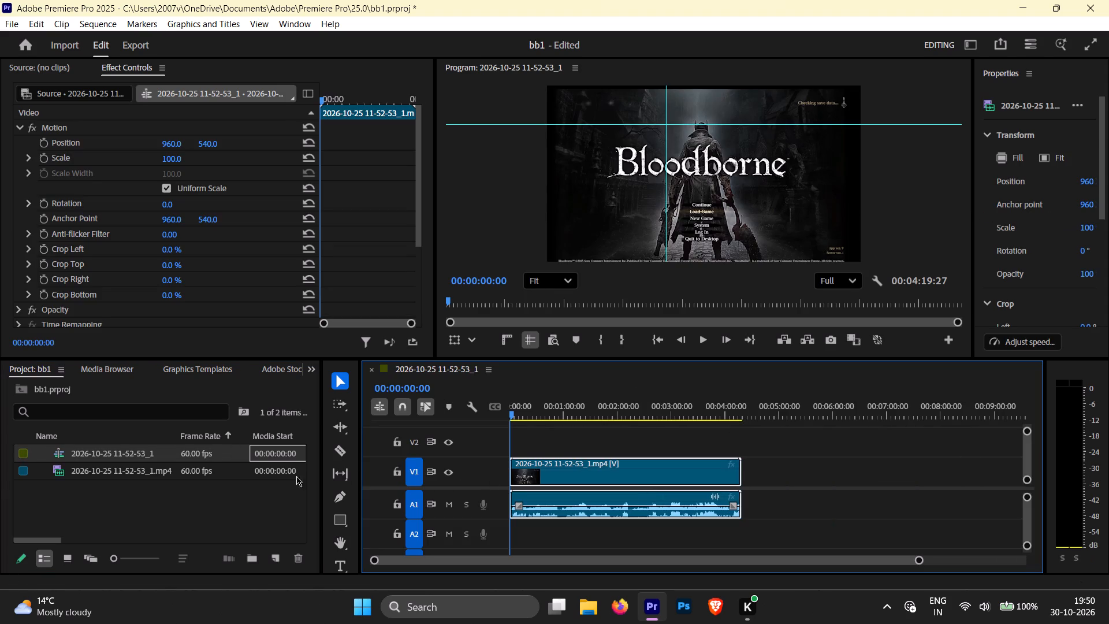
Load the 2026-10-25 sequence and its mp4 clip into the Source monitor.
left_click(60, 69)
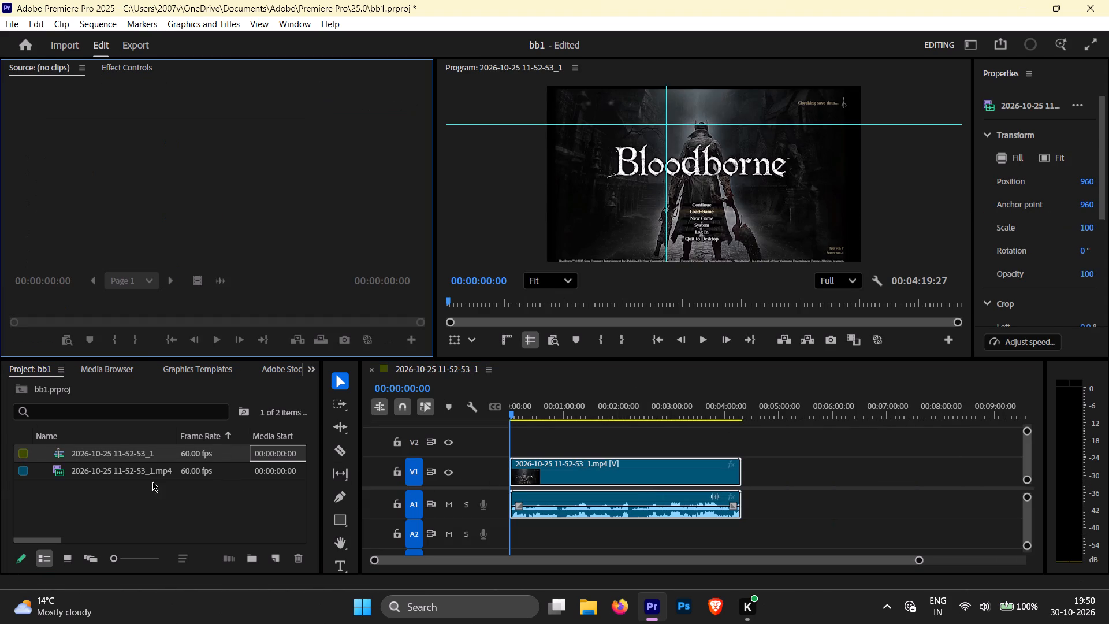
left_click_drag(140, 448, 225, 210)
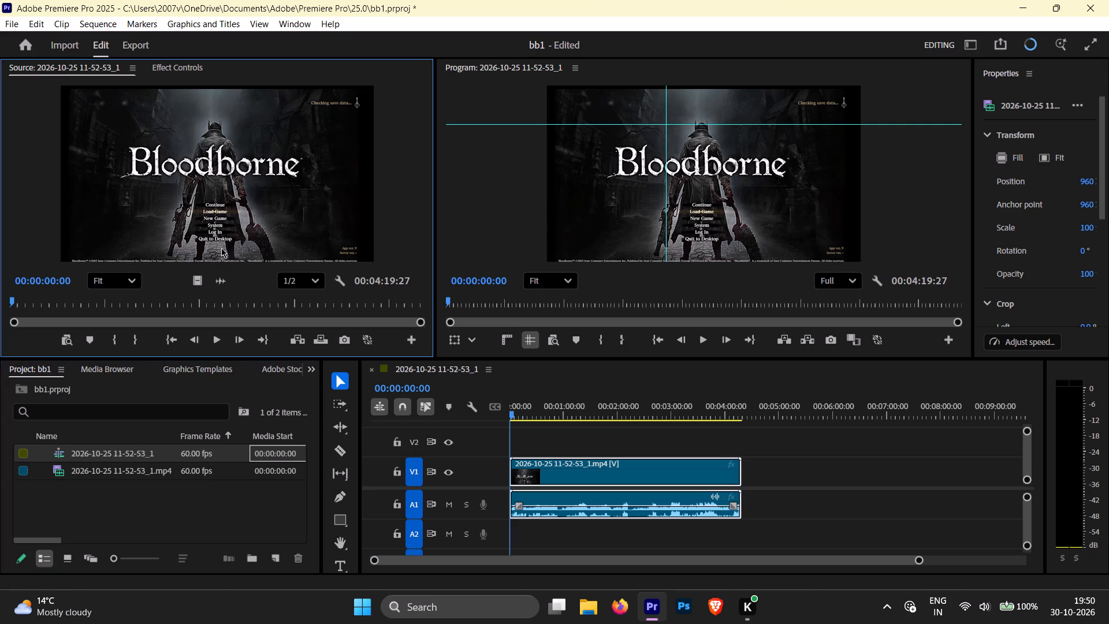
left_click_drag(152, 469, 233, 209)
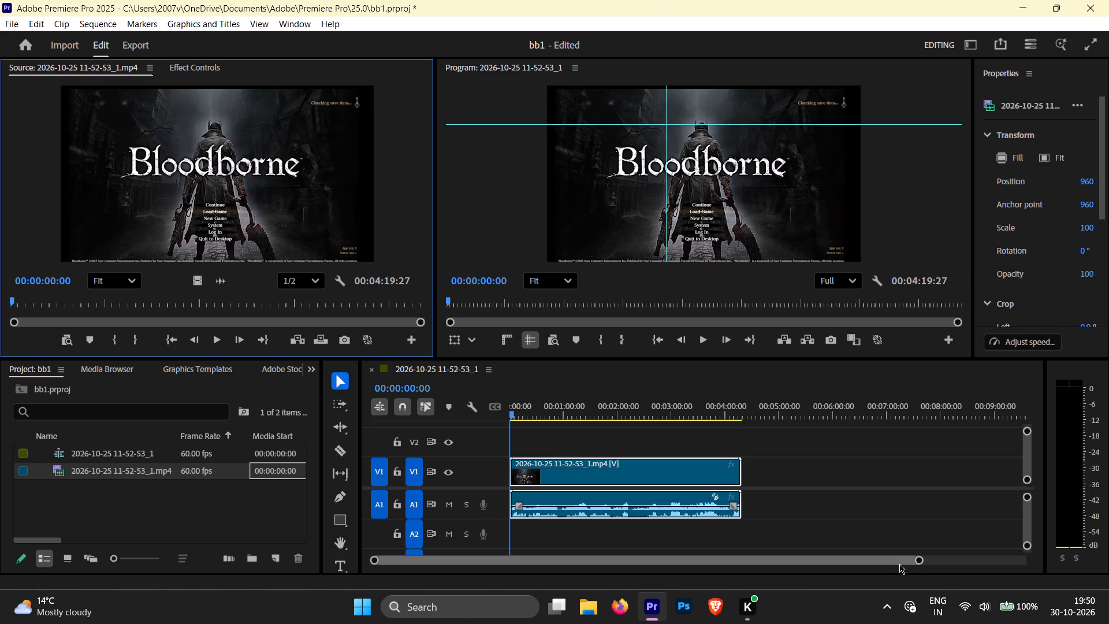
Play the sequence and hide the guides in the Program monitor.
left_click_drag(920, 562, 787, 558)
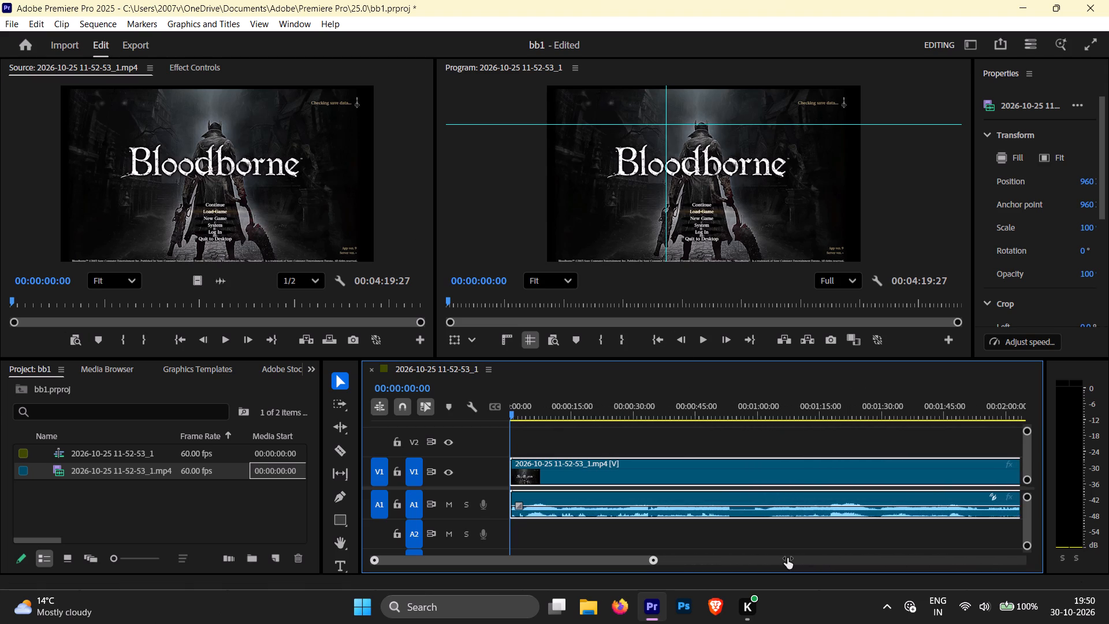
left_click_drag(787, 558, 787, 558)
left_click(698, 338)
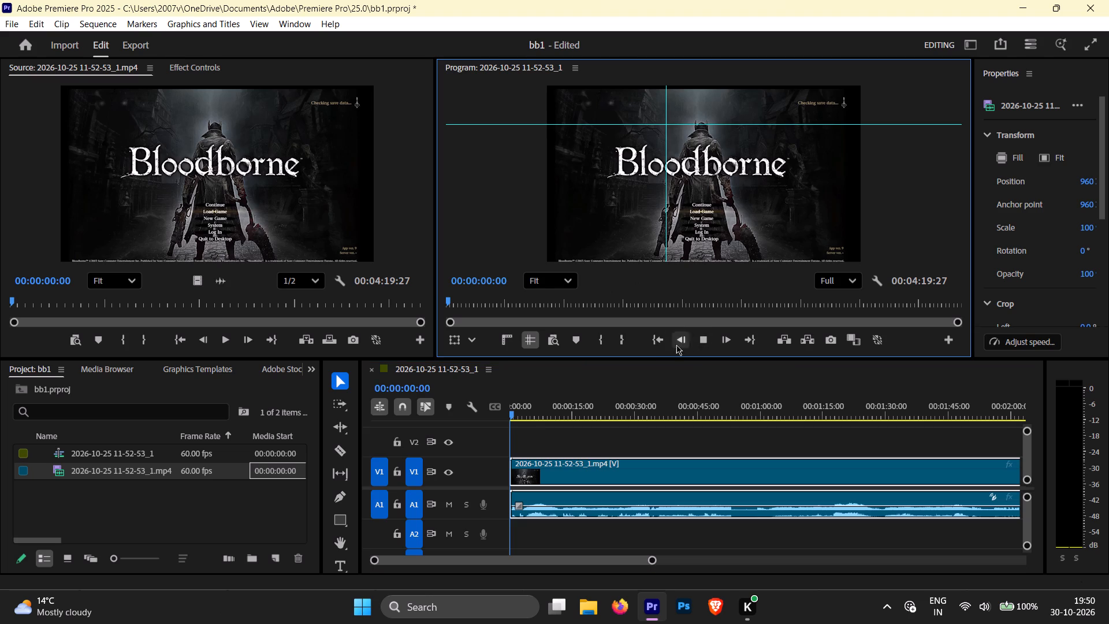
left_click(667, 126)
left_click(529, 336)
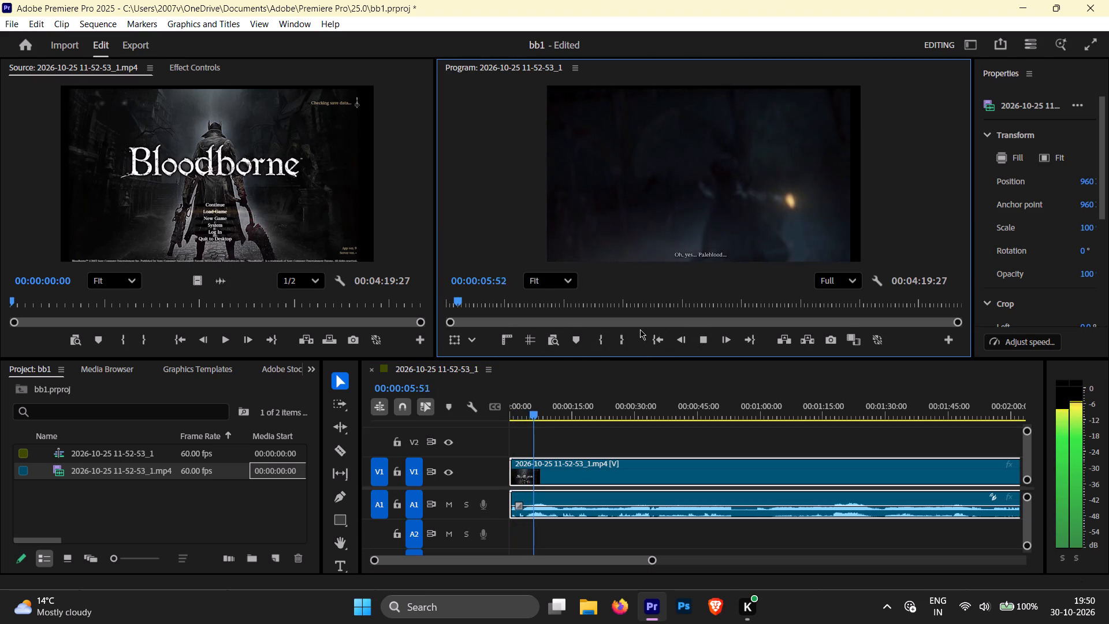
Scrub the timeline to about 00:01:20 and play the footage from there.
left_click_drag(542, 413, 713, 415)
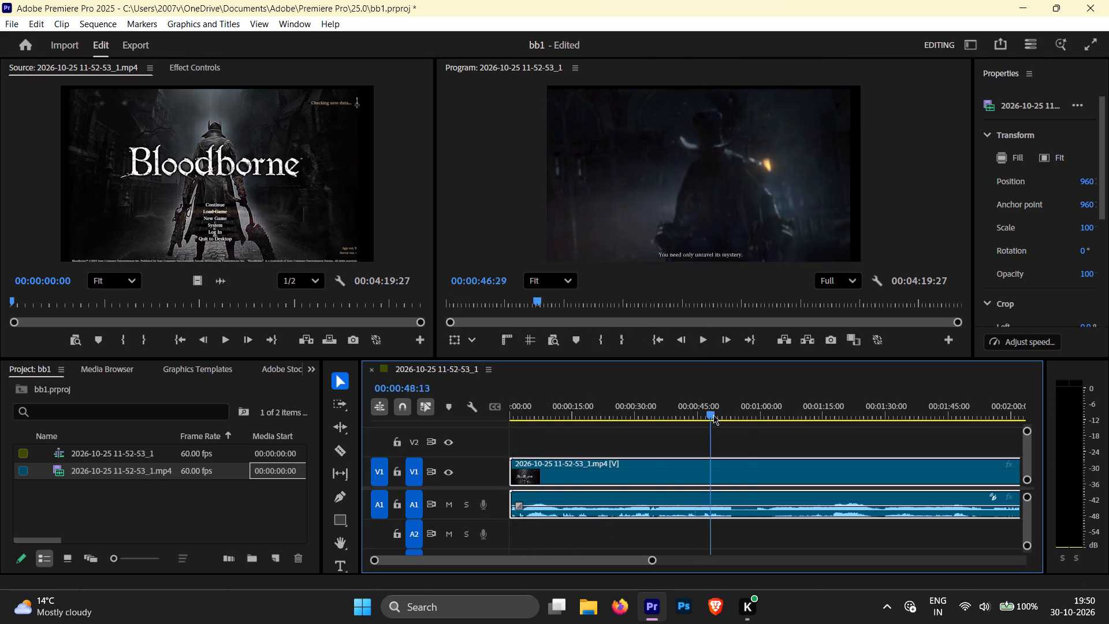
left_click_drag(713, 415, 846, 414)
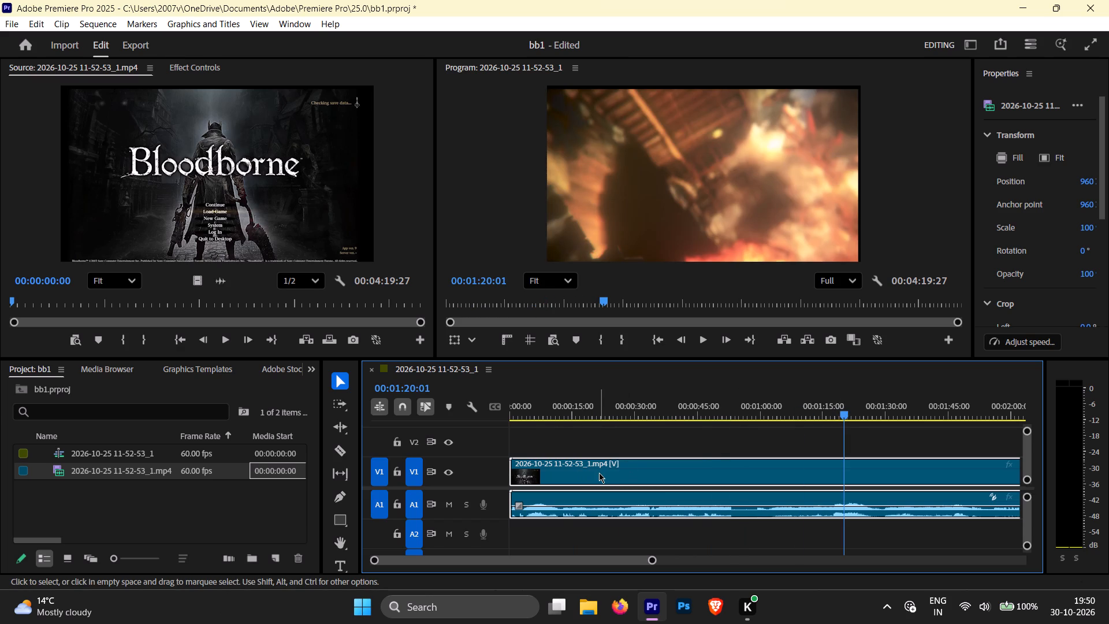
key("space")
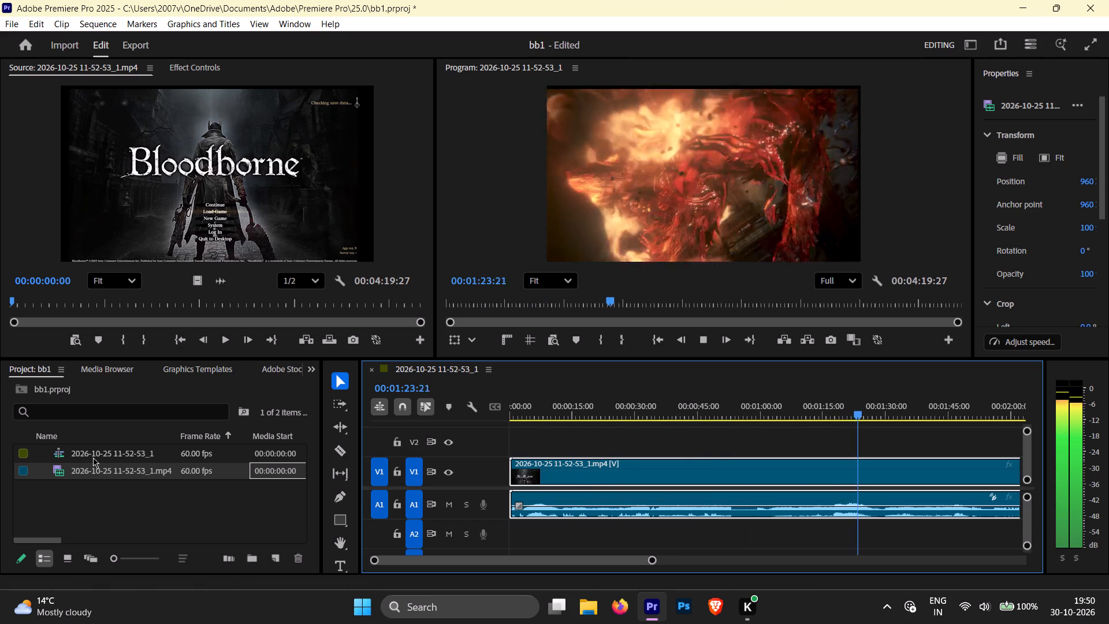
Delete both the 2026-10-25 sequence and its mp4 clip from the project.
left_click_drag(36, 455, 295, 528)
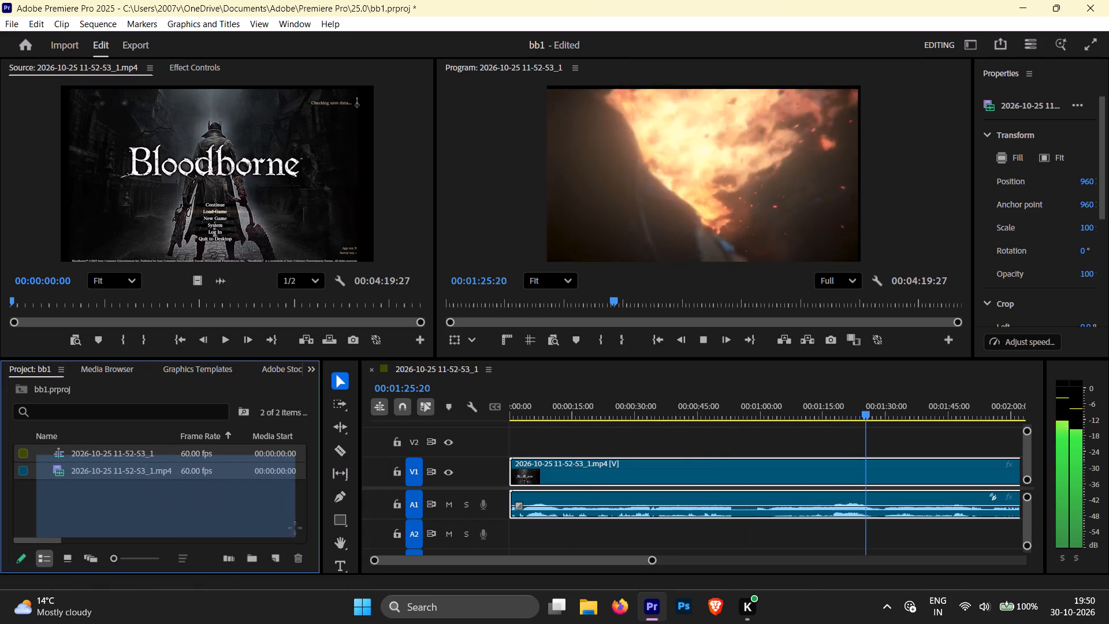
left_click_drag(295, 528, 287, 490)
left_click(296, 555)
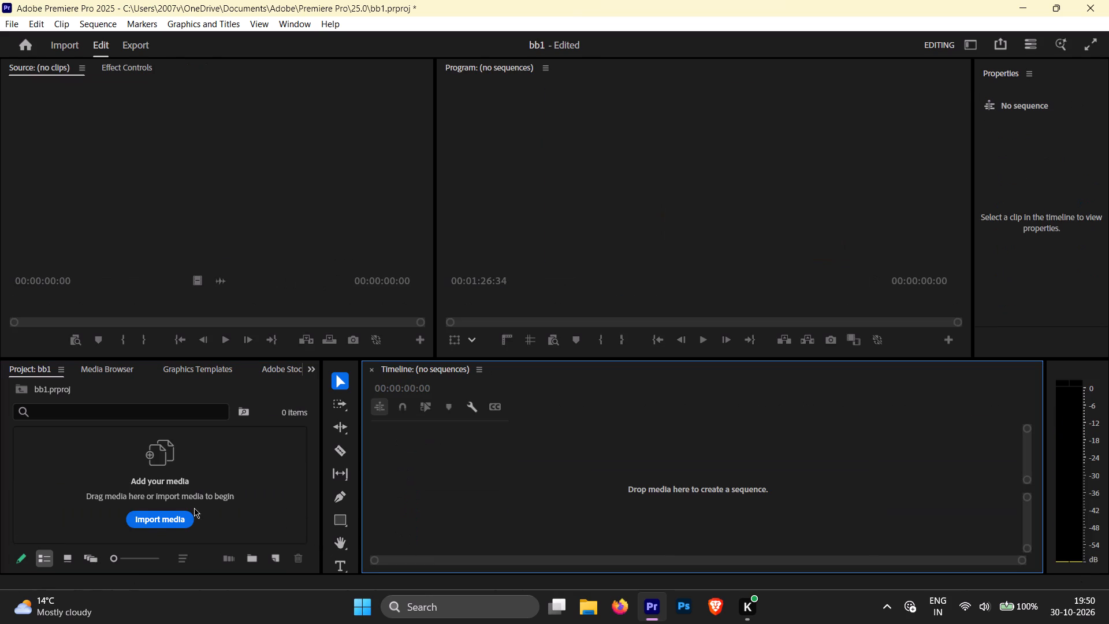
left_click(161, 519)
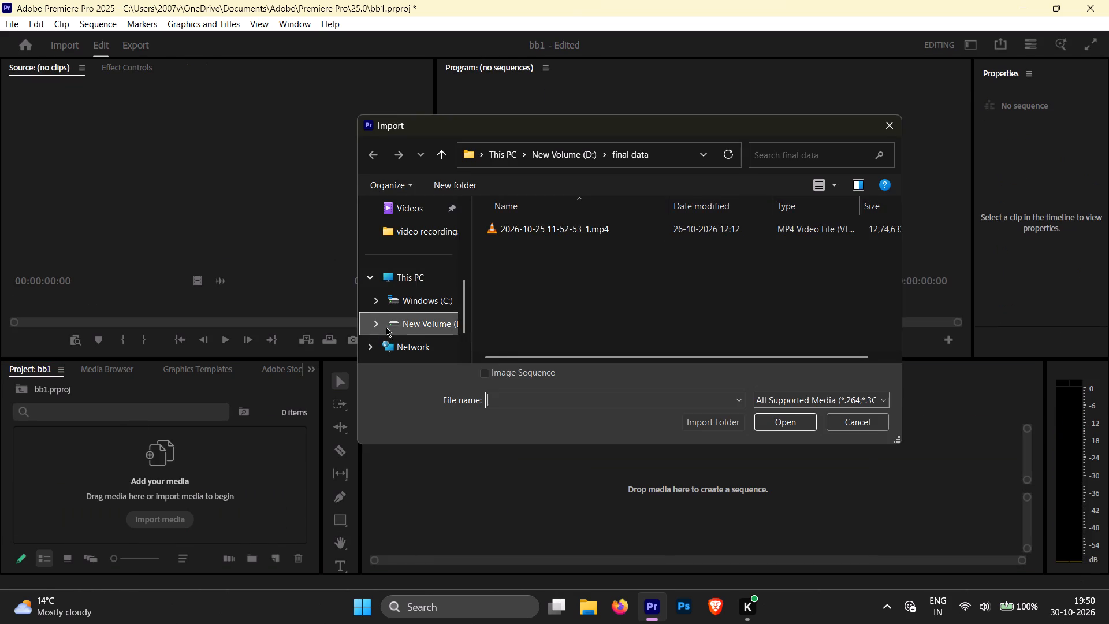
left_click(567, 153)
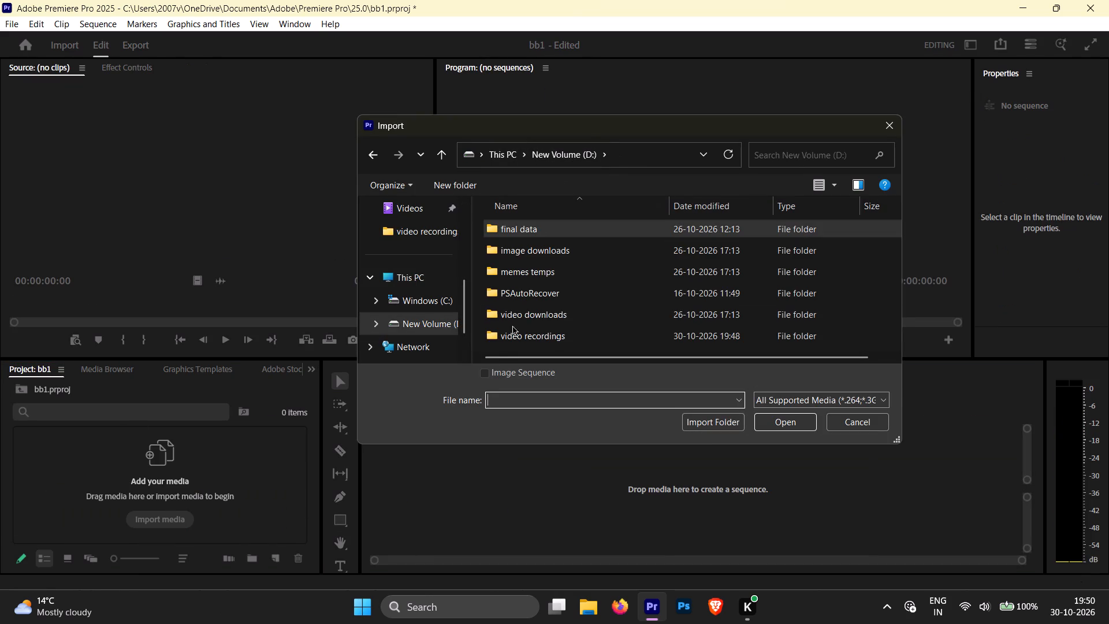
scroll(512, 327, "down", 1)
left_click(513, 331)
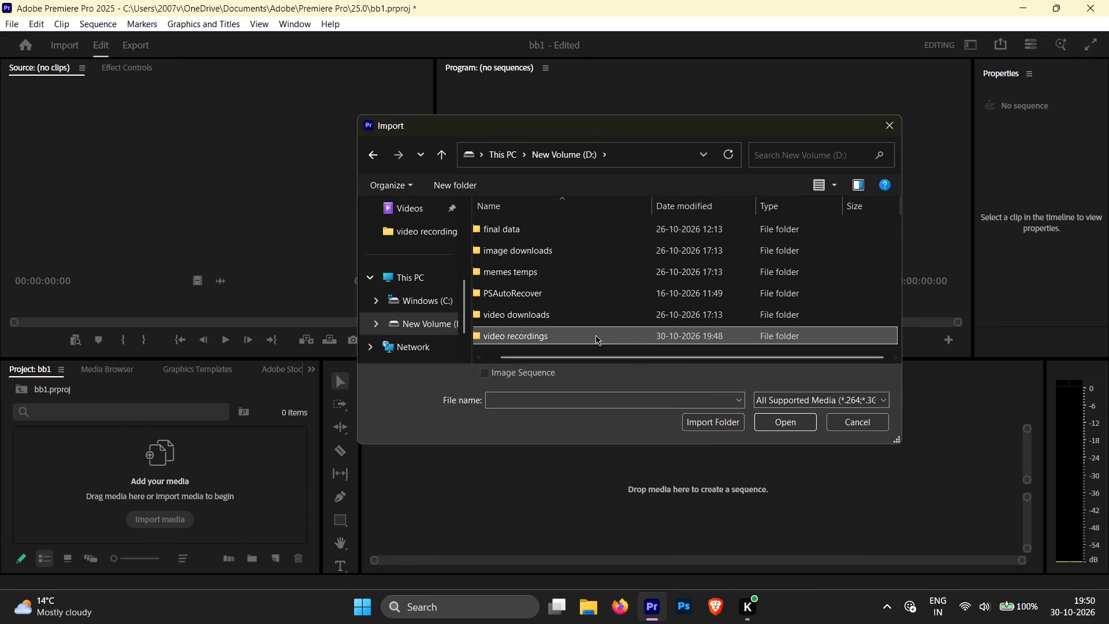
double_click(596, 335)
left_click(578, 224)
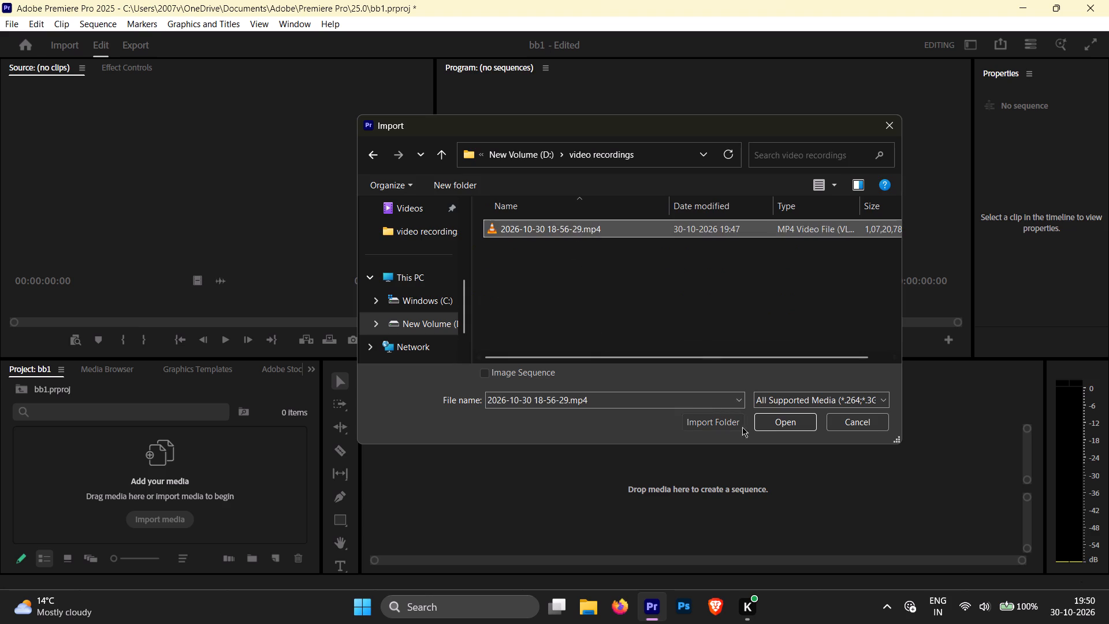
left_click(777, 418)
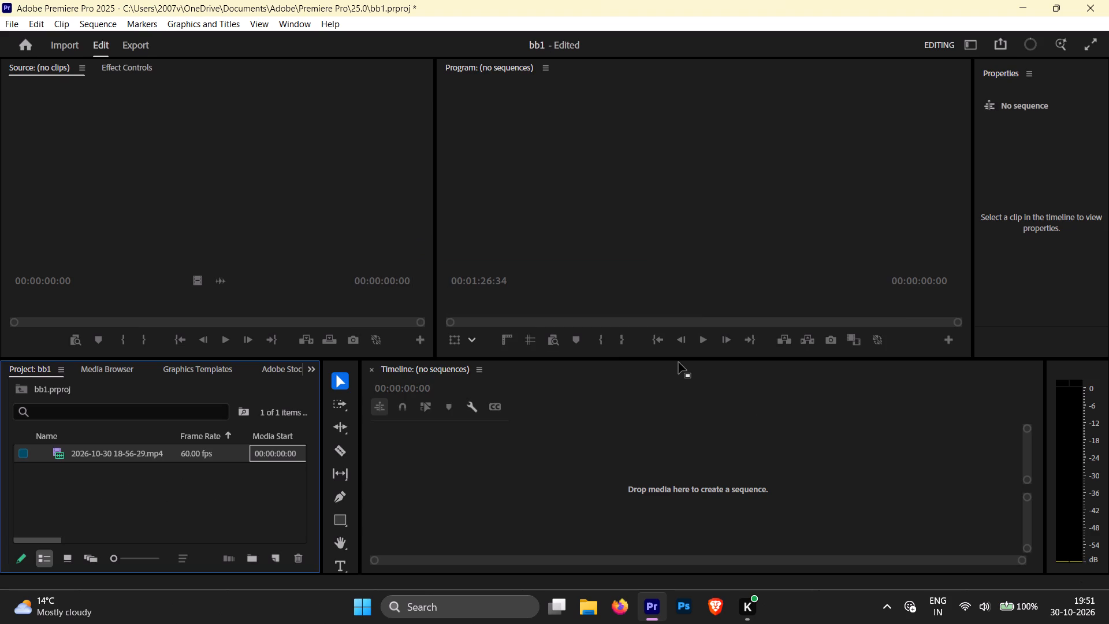
left_click_drag(84, 451, 185, 242)
left_click_drag(185, 242, 187, 224)
left_click_drag(172, 450, 217, 466)
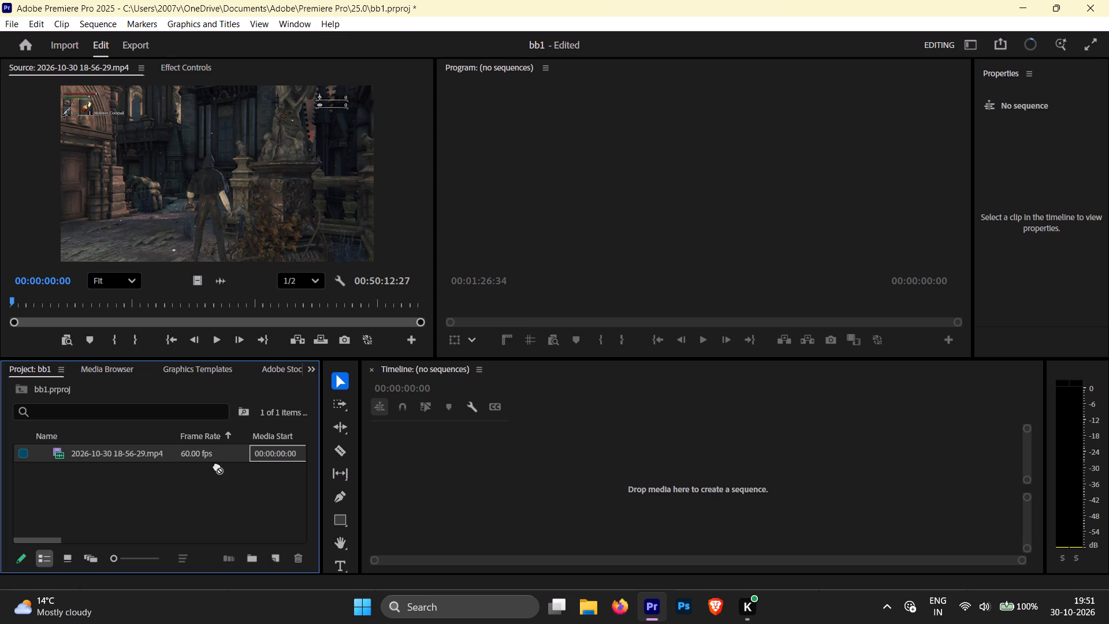
left_click_drag(217, 466, 466, 479)
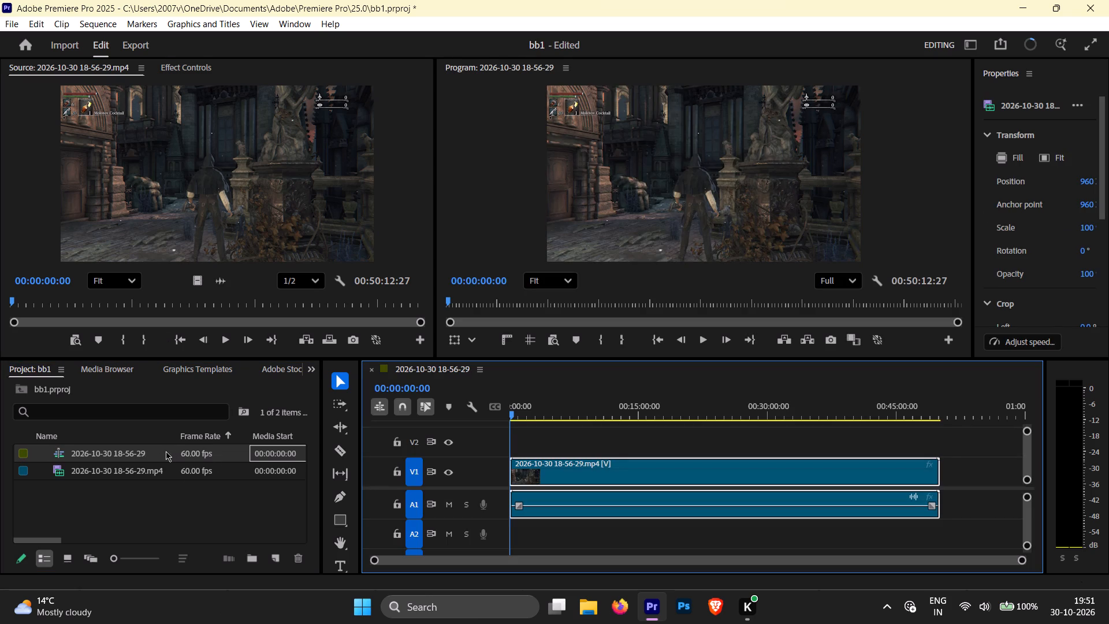
Play the opening of the new sequence to check the footage, and return the playhead to the start.
left_click_drag(140, 470, 156, 474)
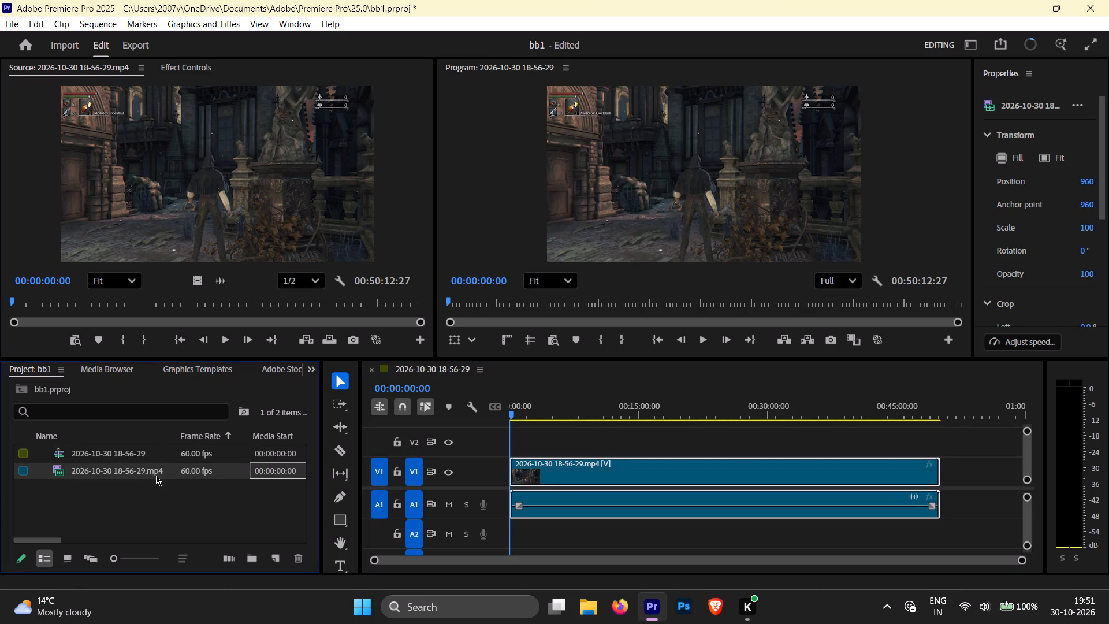
key("space")
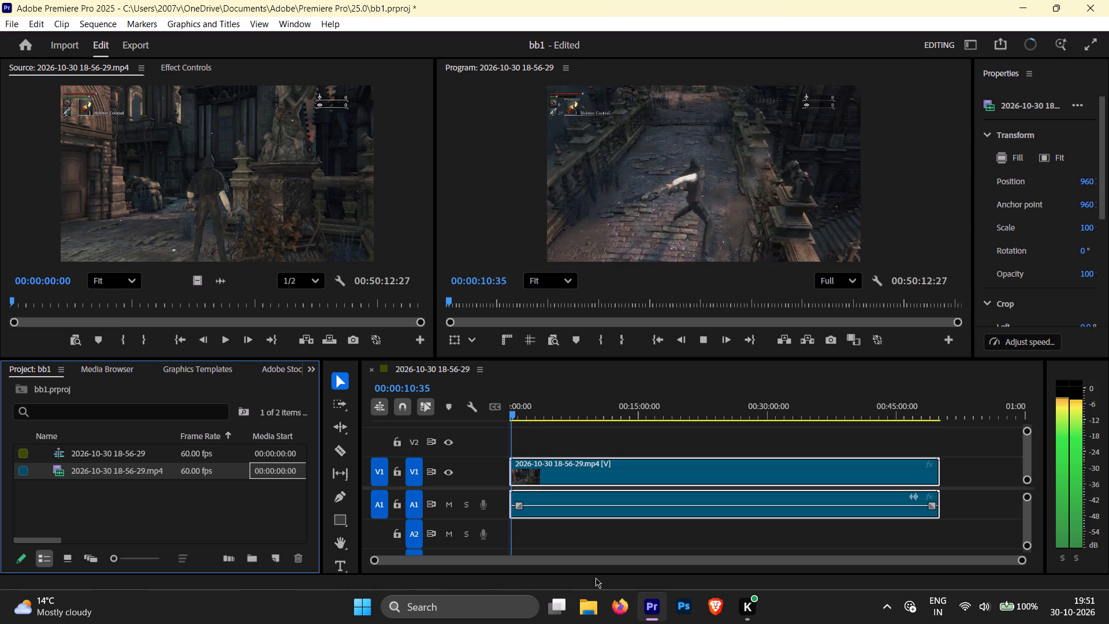
left_click_drag(1017, 559, 891, 545)
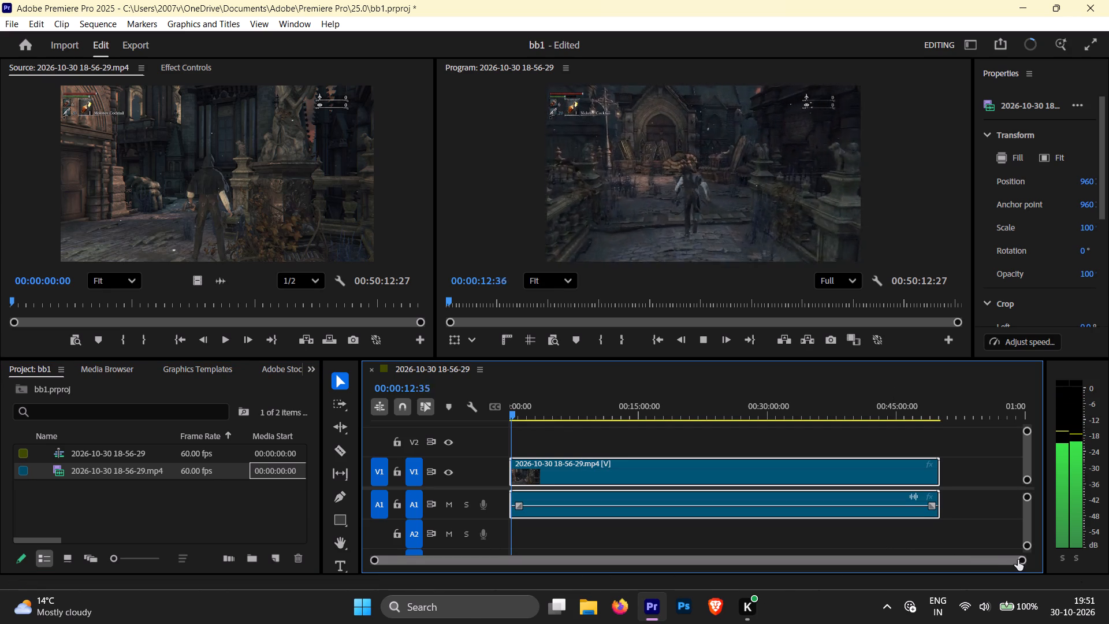
left_click_drag(1021, 560, 742, 552)
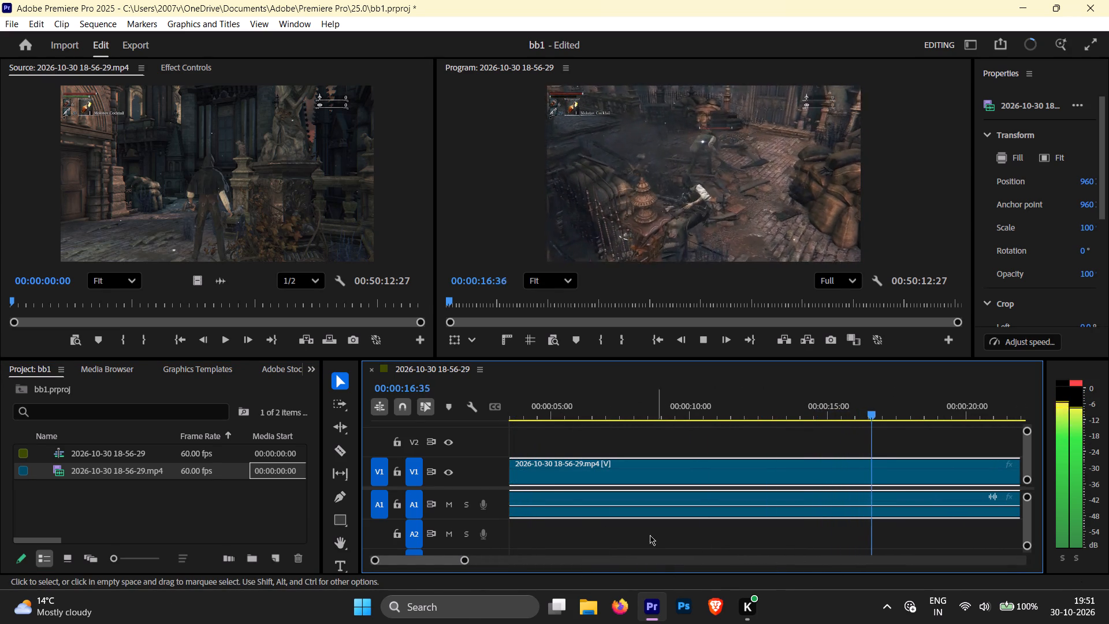
scroll(518, 476, "up", 14)
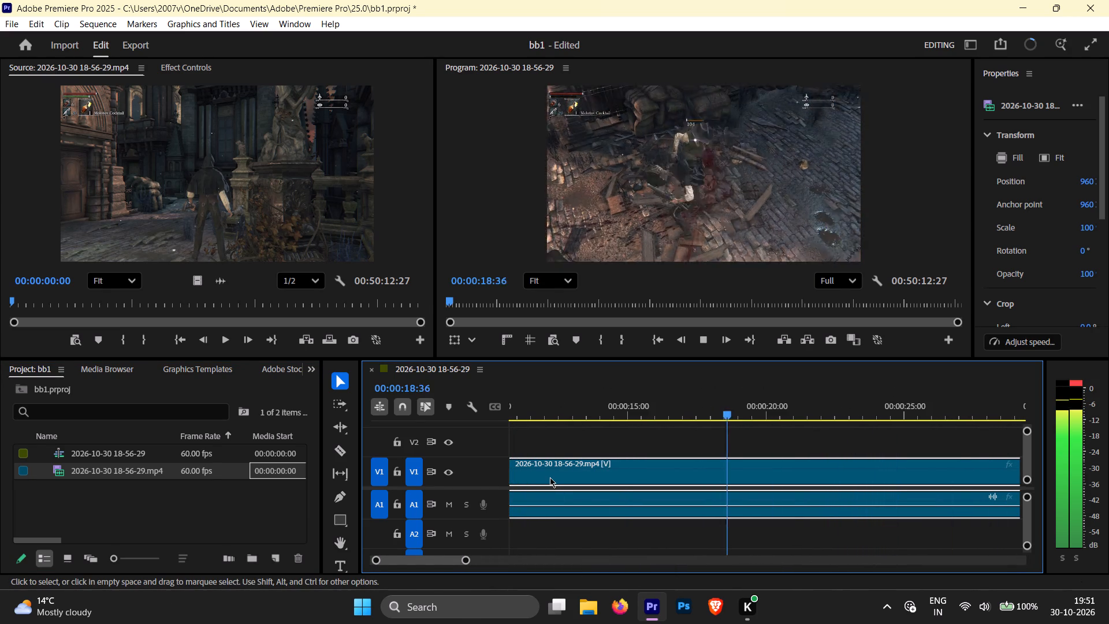
scroll(550, 477, "up", 9)
scroll(628, 471, "up", 19)
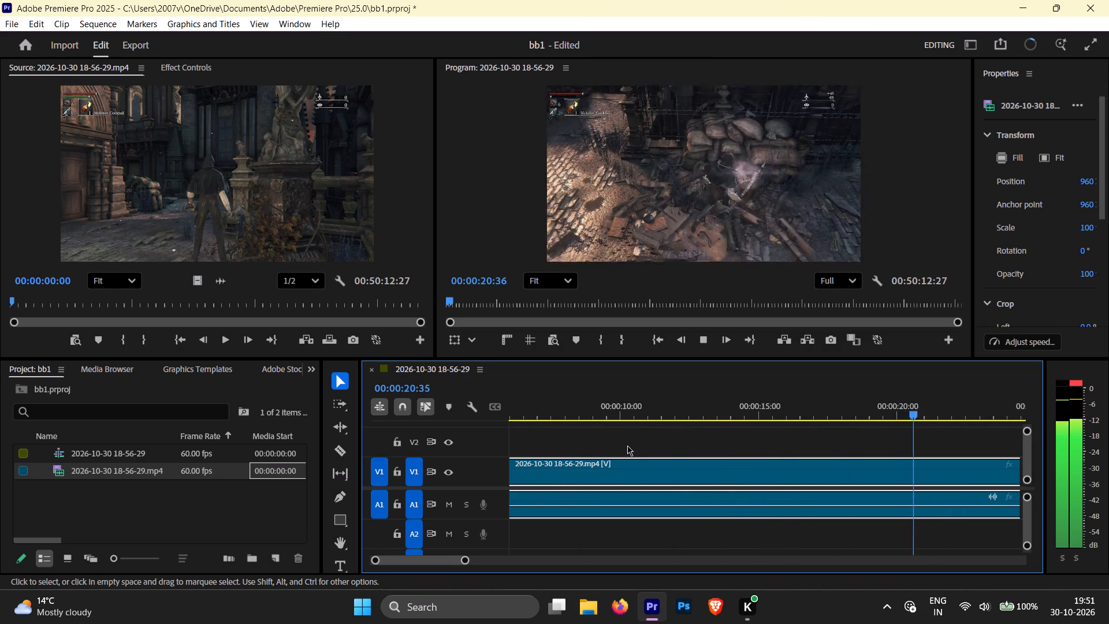
scroll(627, 445, "up", 4)
left_click_drag(589, 414, 388, 416)
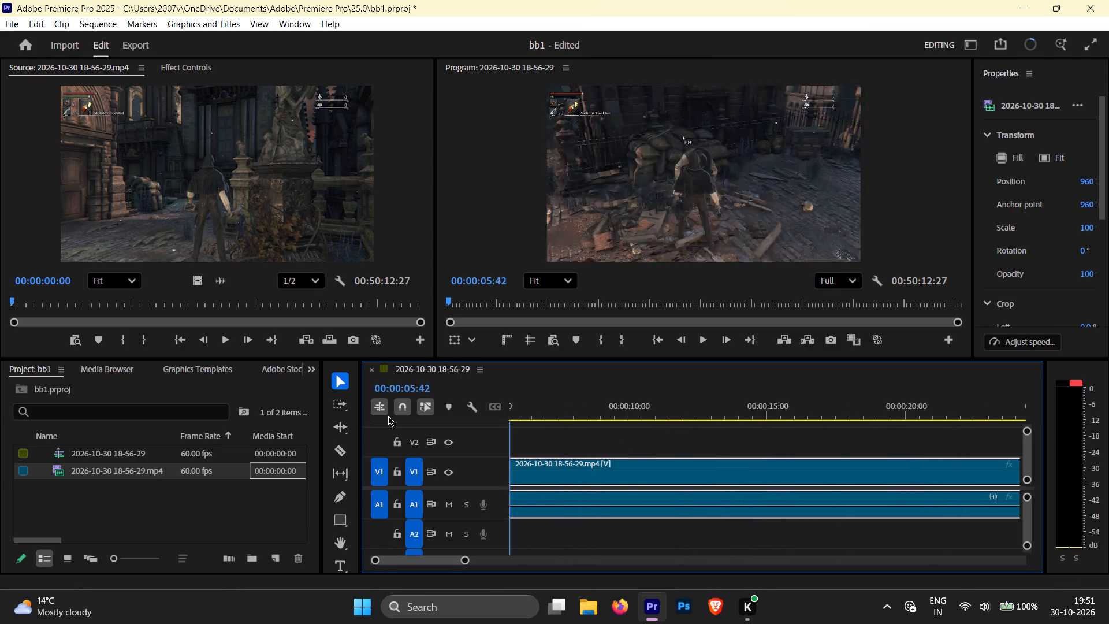
left_click_drag(388, 416, 353, 413)
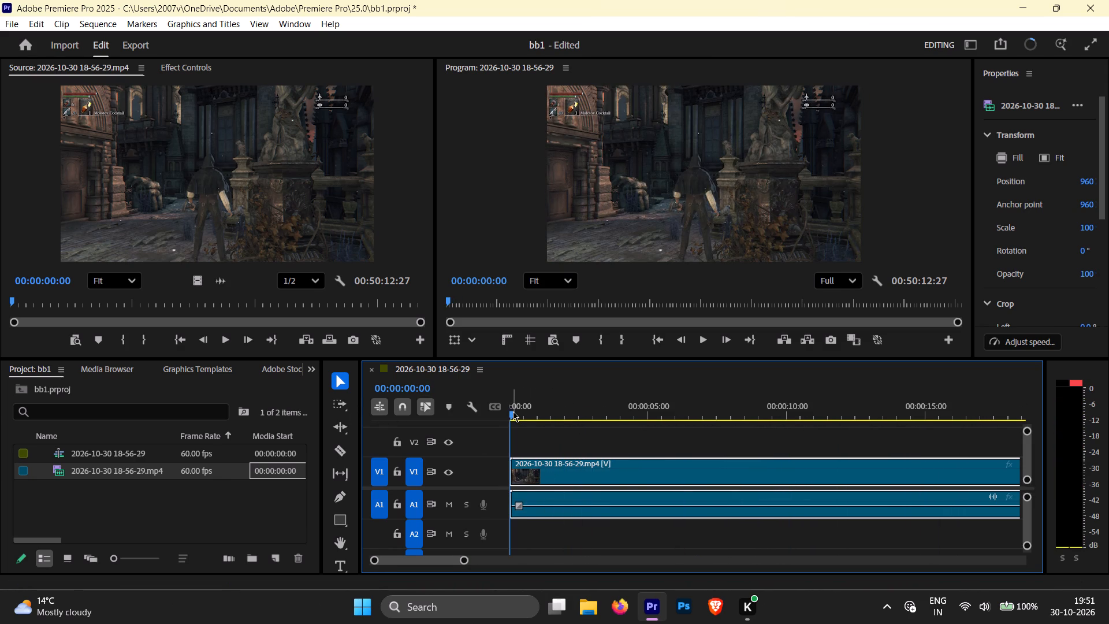
Skim the gameplay footage in the sequence from the start to around the 24-minute mark.
left_click_drag(467, 562, 527, 562)
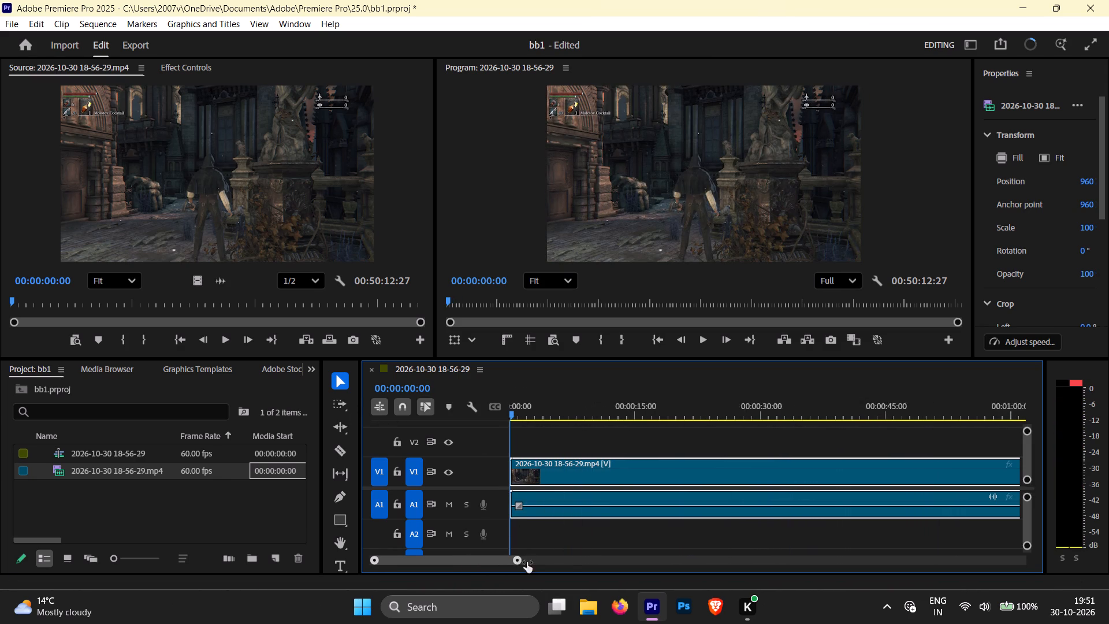
left_click_drag(527, 562, 679, 567)
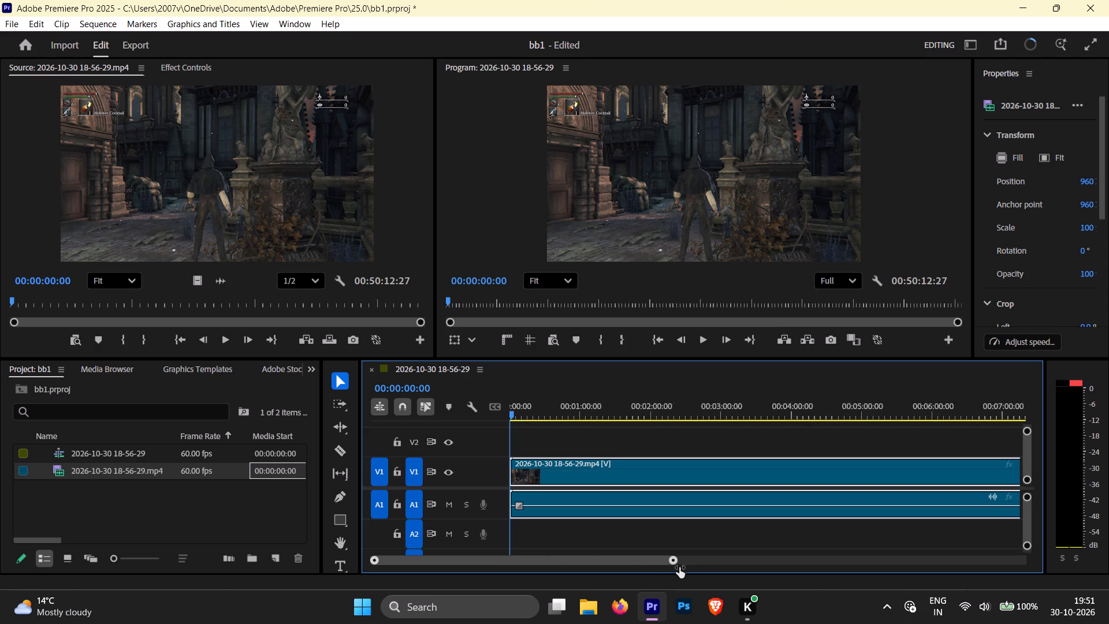
left_click_drag(679, 567, 826, 565)
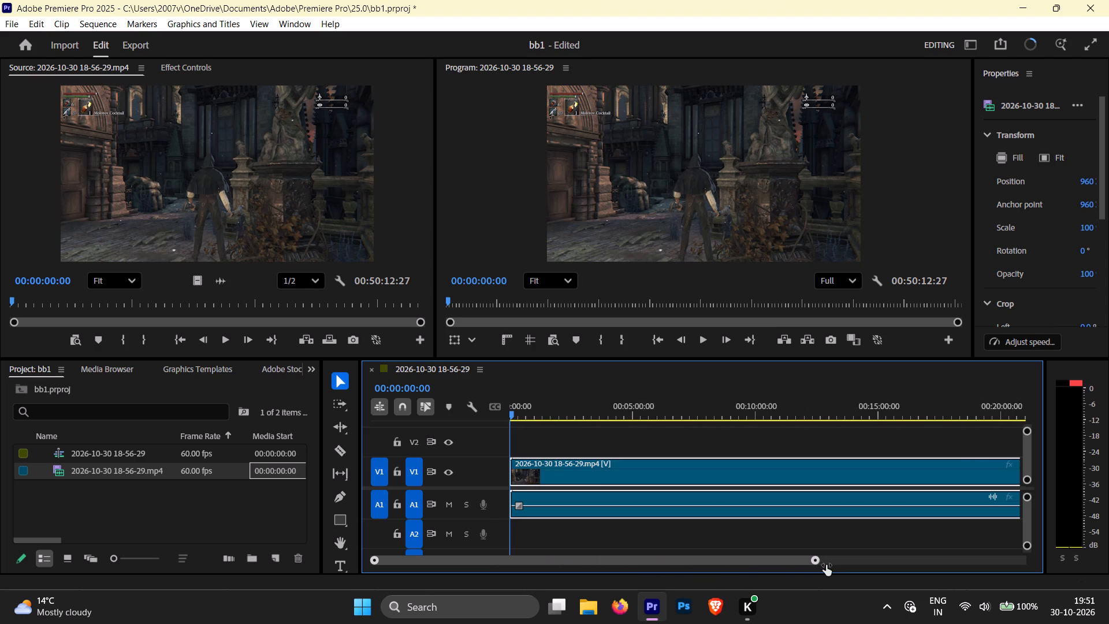
left_click_drag(826, 565, 1015, 566)
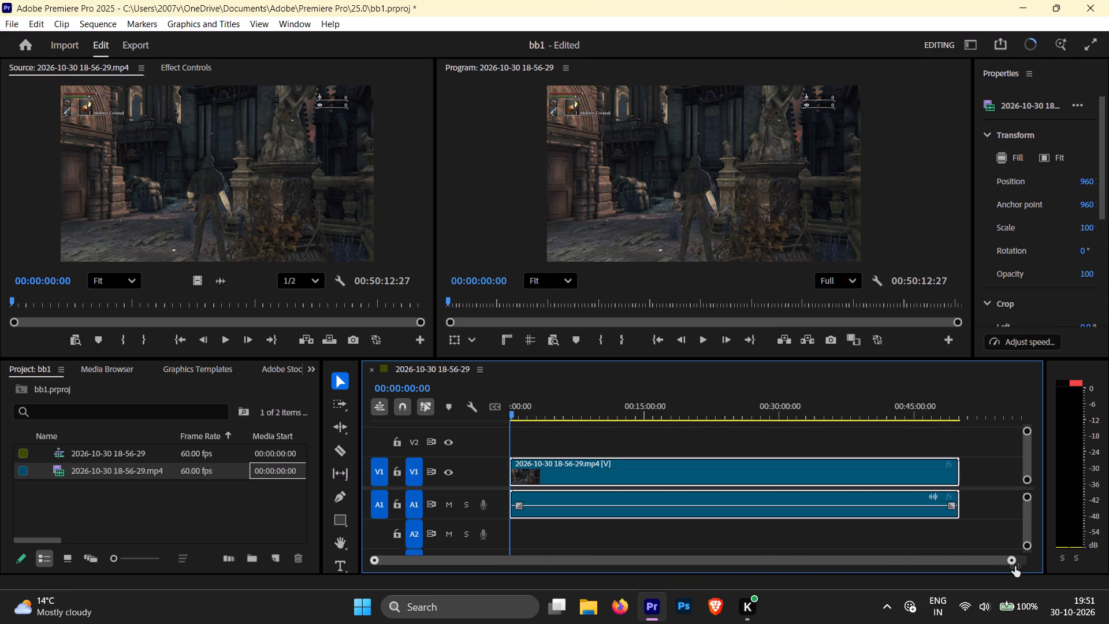
left_click_drag(1015, 566, 1009, 570)
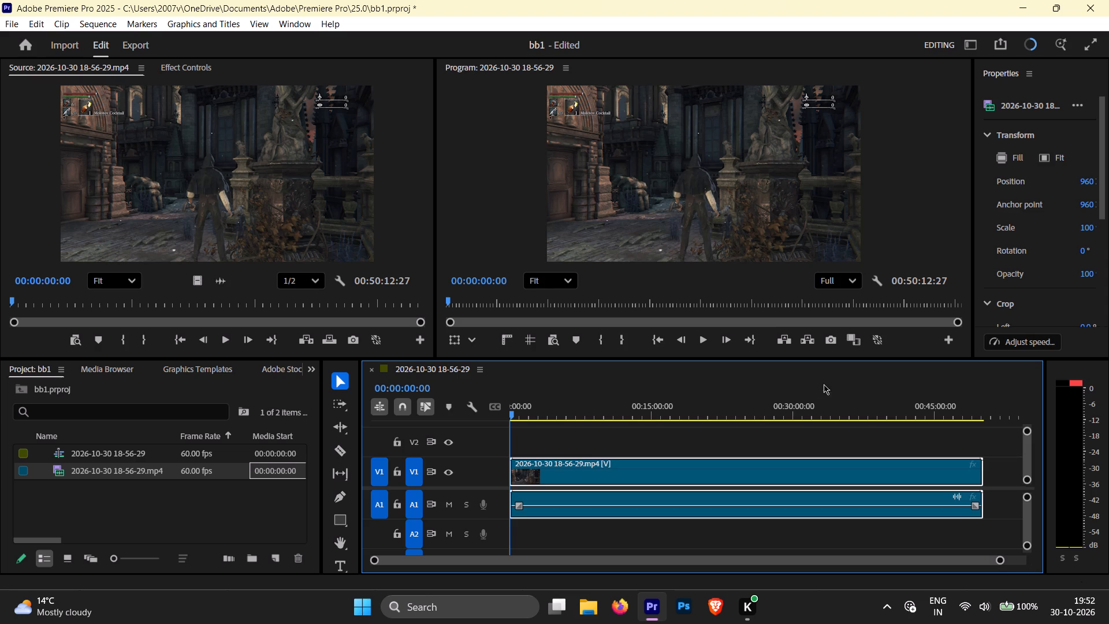
key("space")
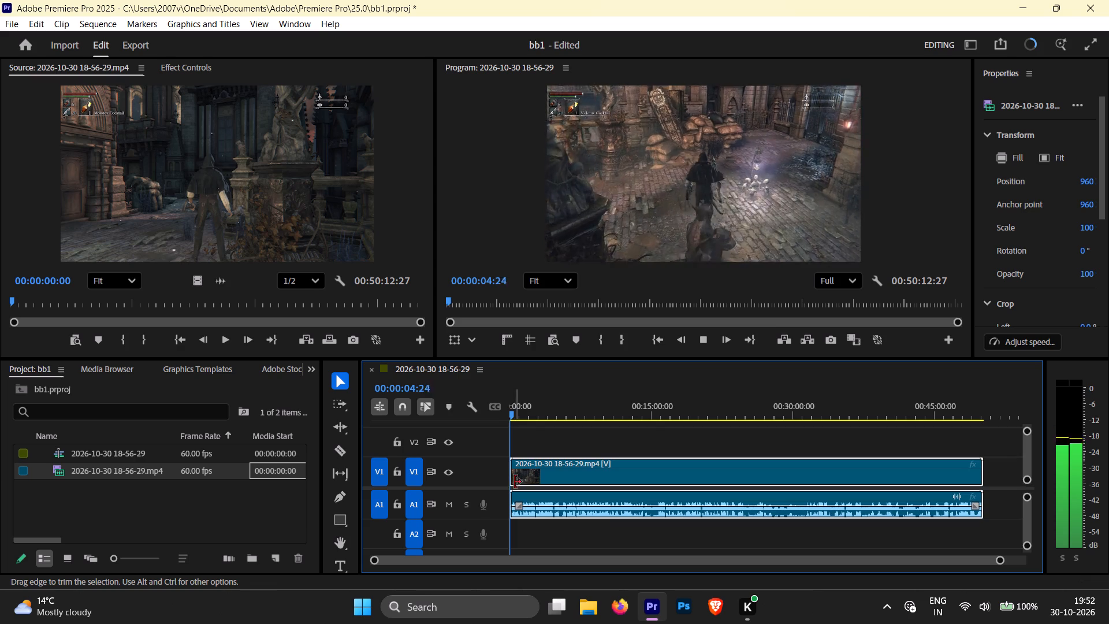
left_click_drag(515, 412, 627, 411)
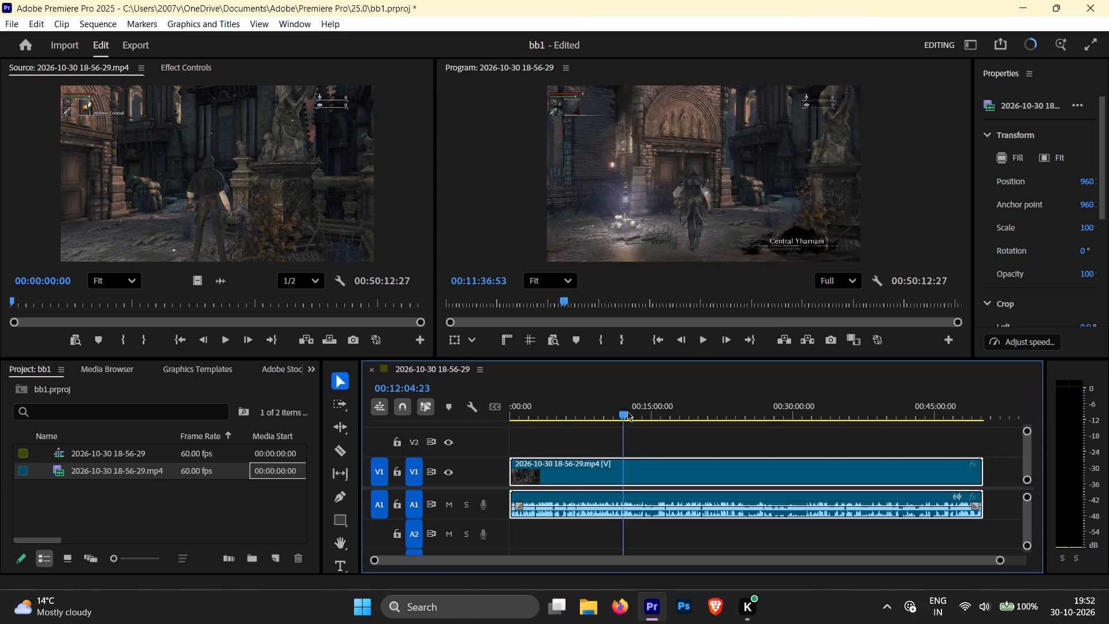
left_click_drag(627, 411, 657, 409)
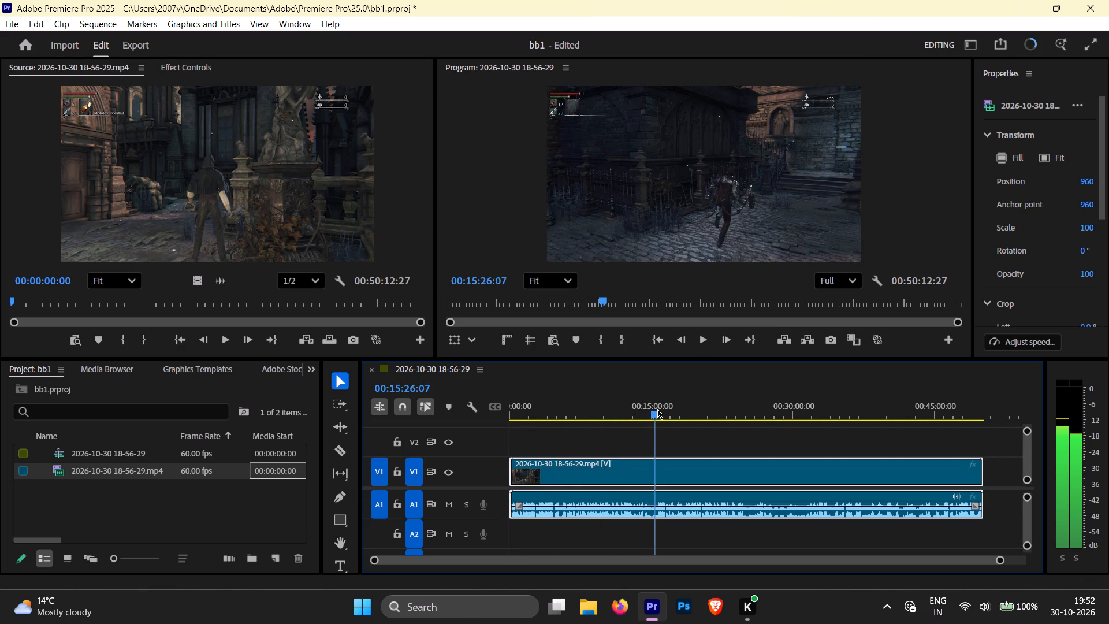
left_click_drag(657, 409, 650, 408)
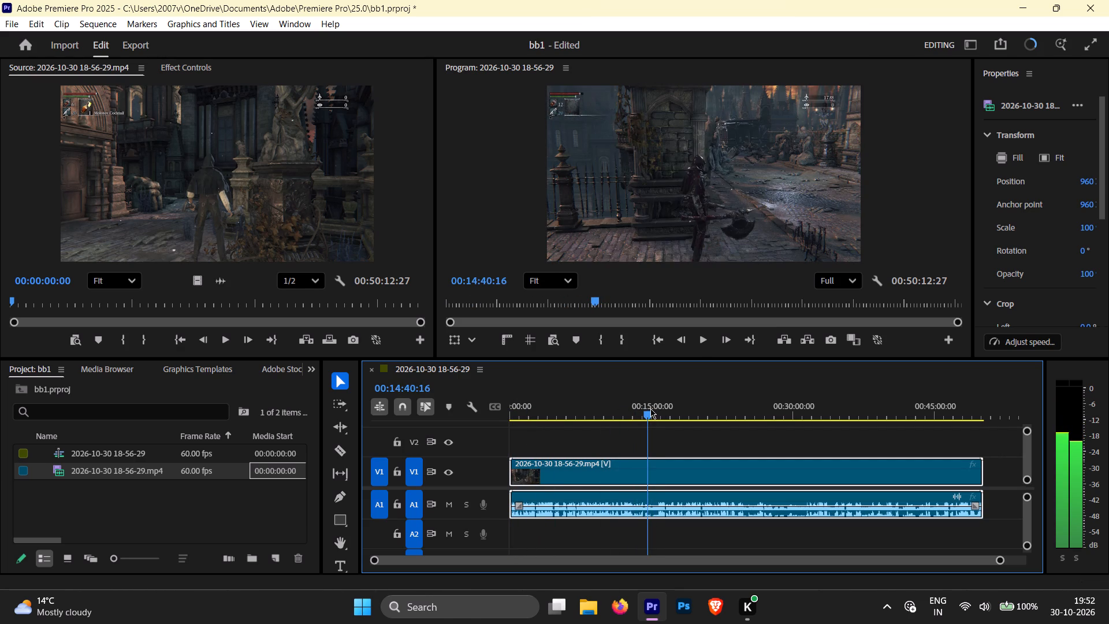
left_click_drag(650, 408, 680, 407)
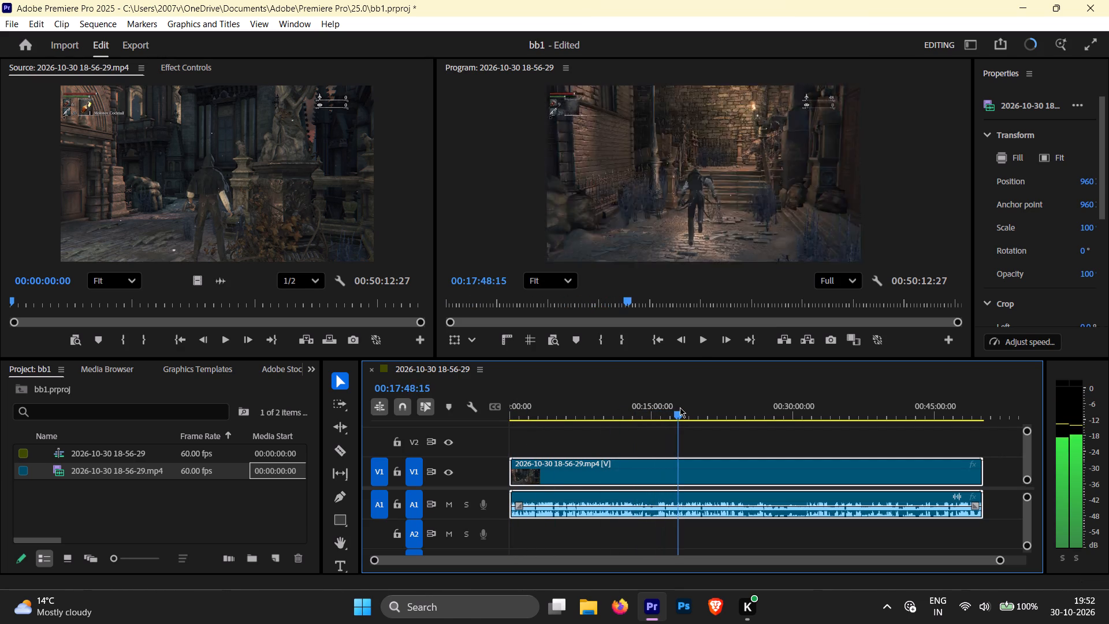
left_click_drag(680, 407, 699, 406)
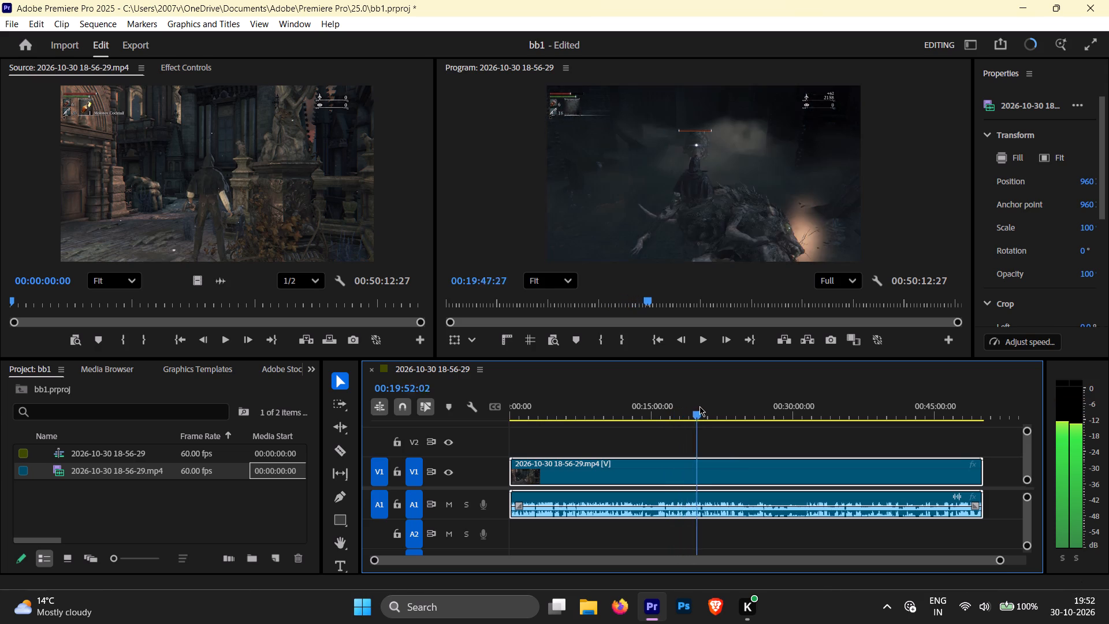
left_click_drag(699, 406, 708, 405)
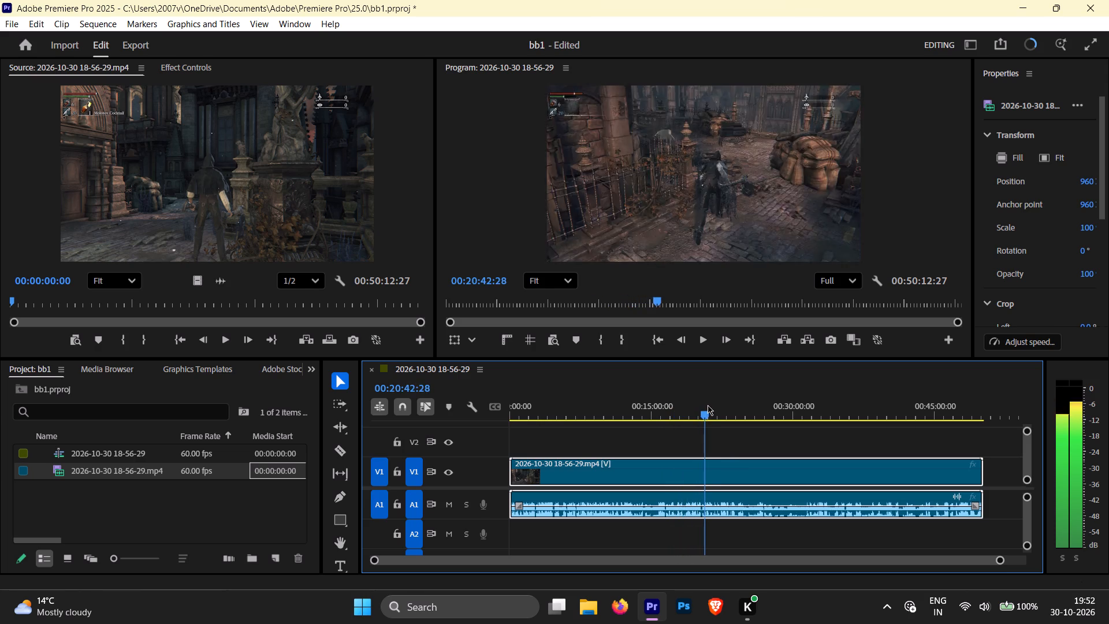
left_click_drag(708, 405, 724, 404)
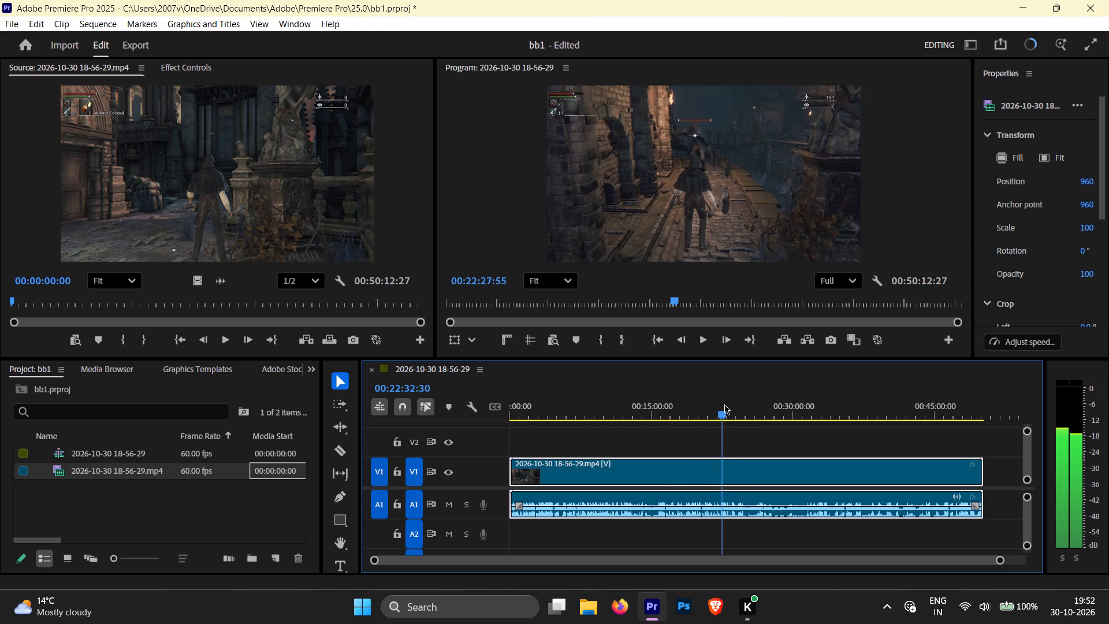
left_click_drag(724, 404, 738, 404)
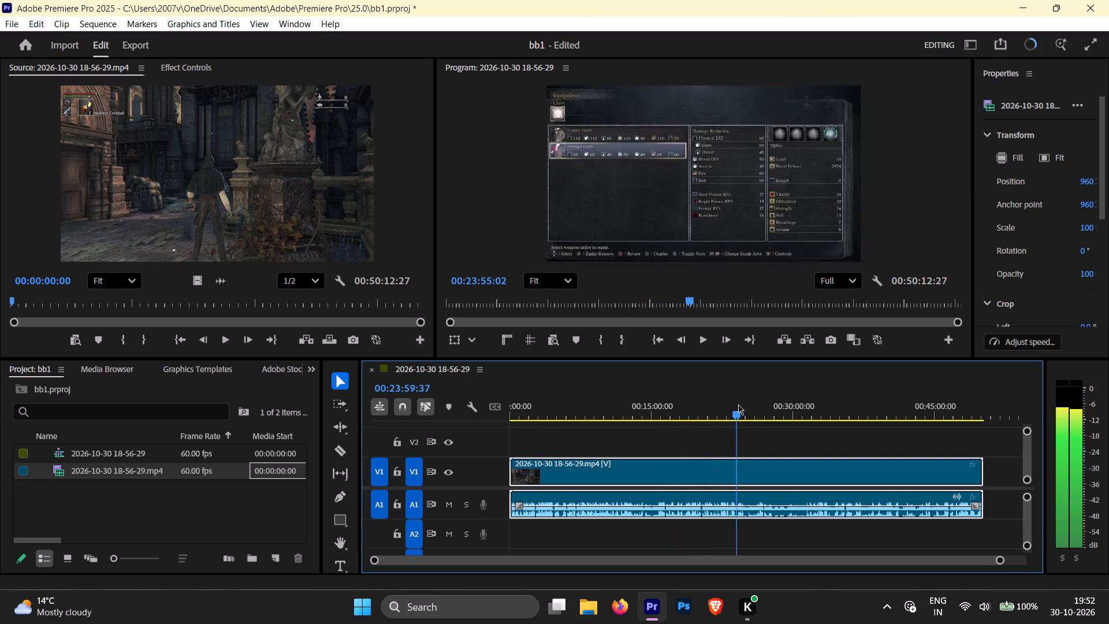
left_click_drag(738, 404, 734, 404)
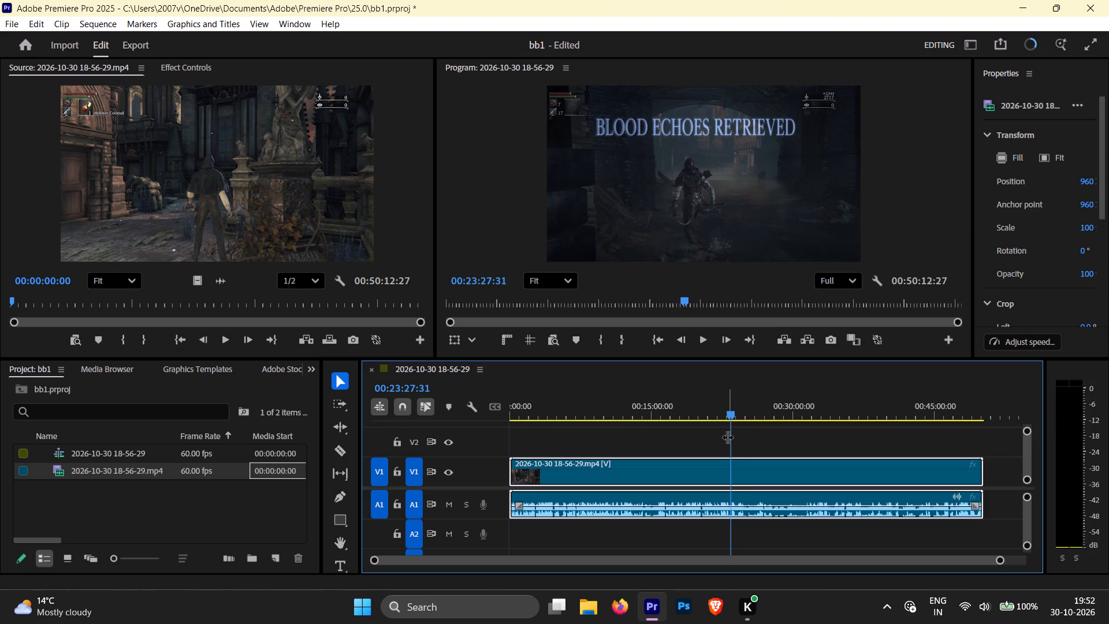
Play back the footage around 23:30 and again from shortly before 22:50, stopping at about 22:51.
key("space")
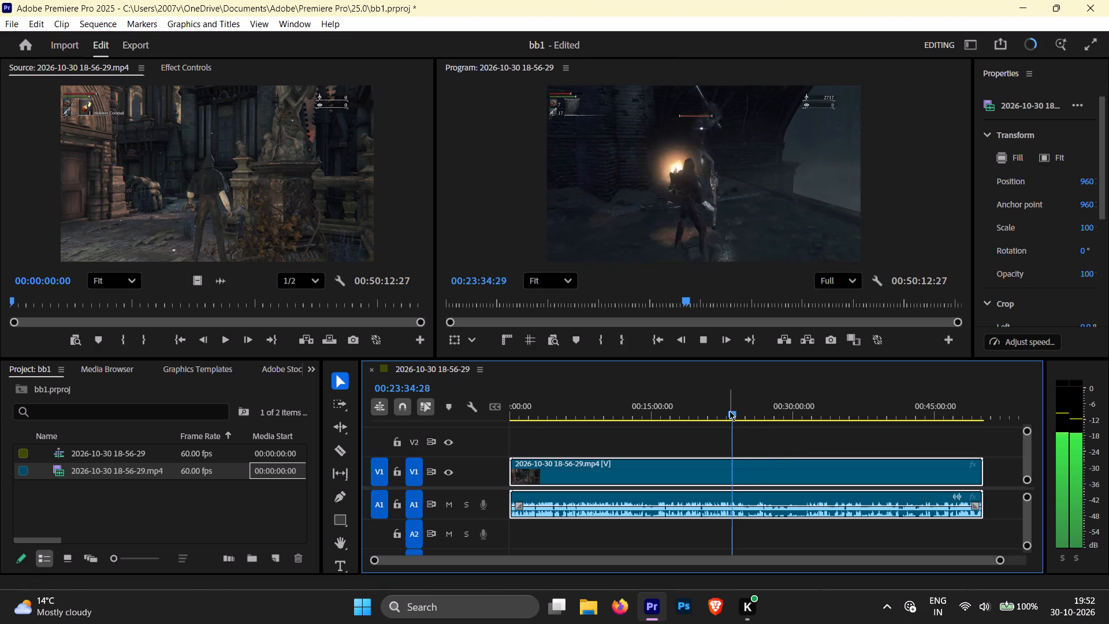
left_click_drag(729, 411, 721, 410)
key("space")
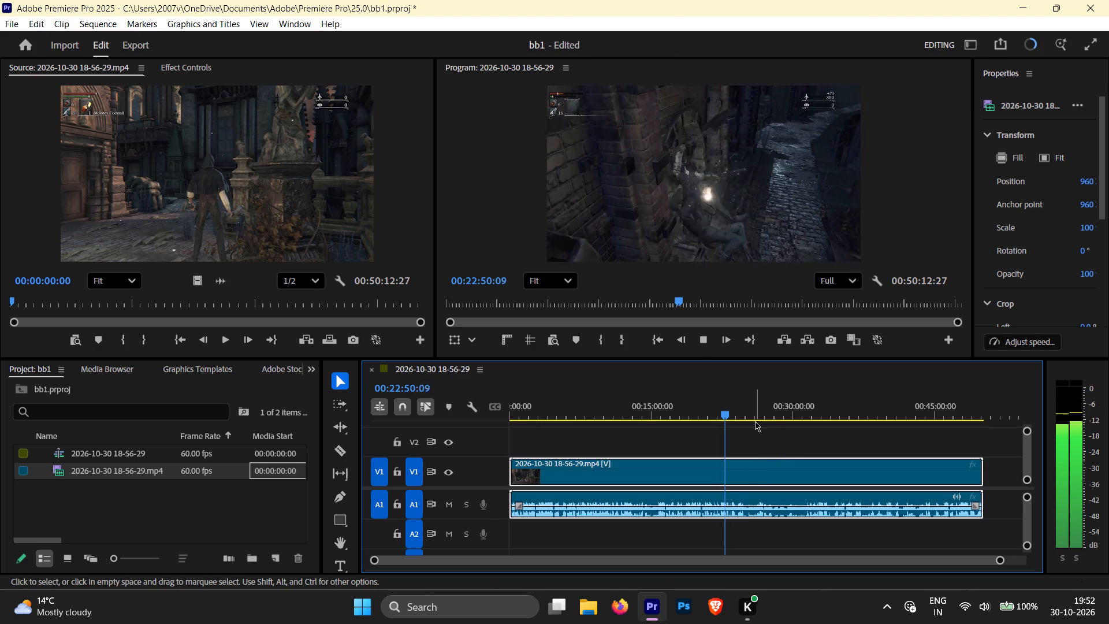
key("space")
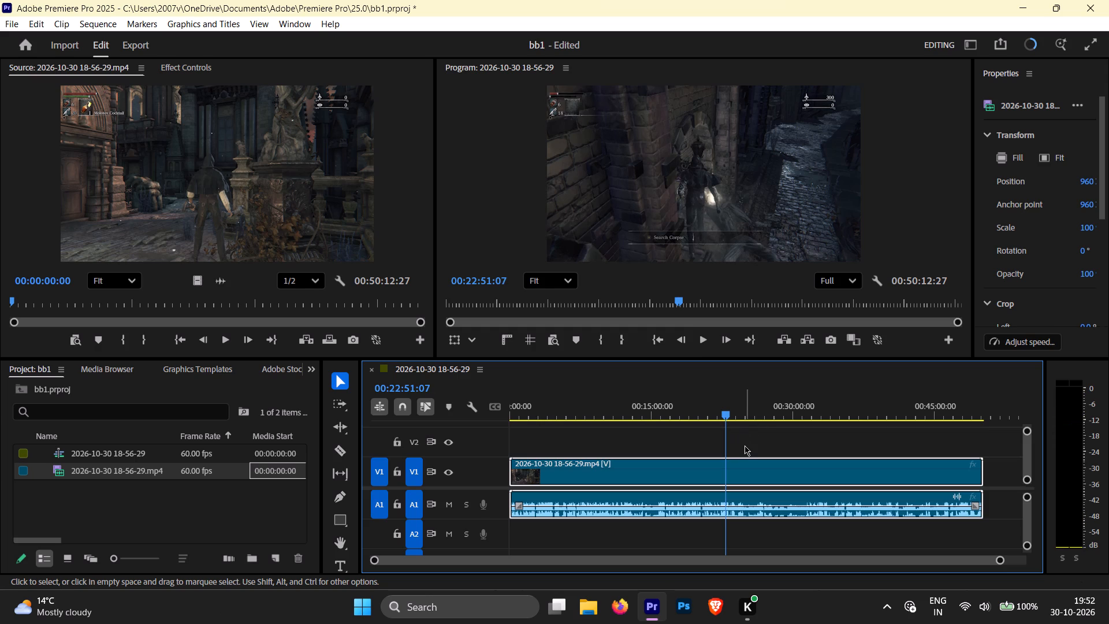
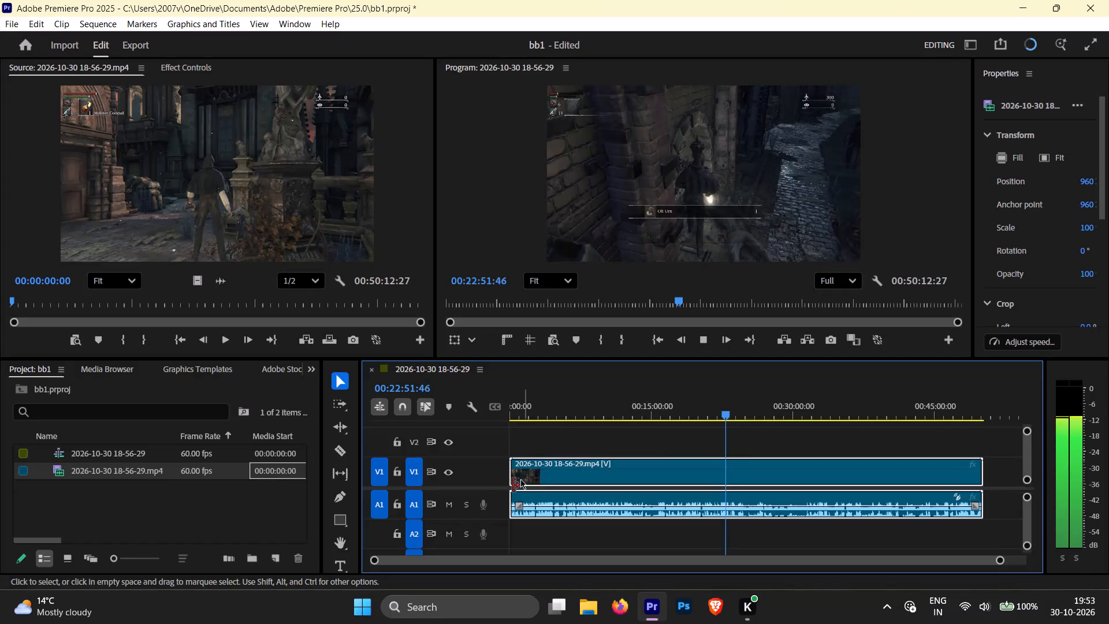
Trim the start of the gameplay clip and its linked audio forward to about 22:05.
left_click_drag(511, 482, 667, 473)
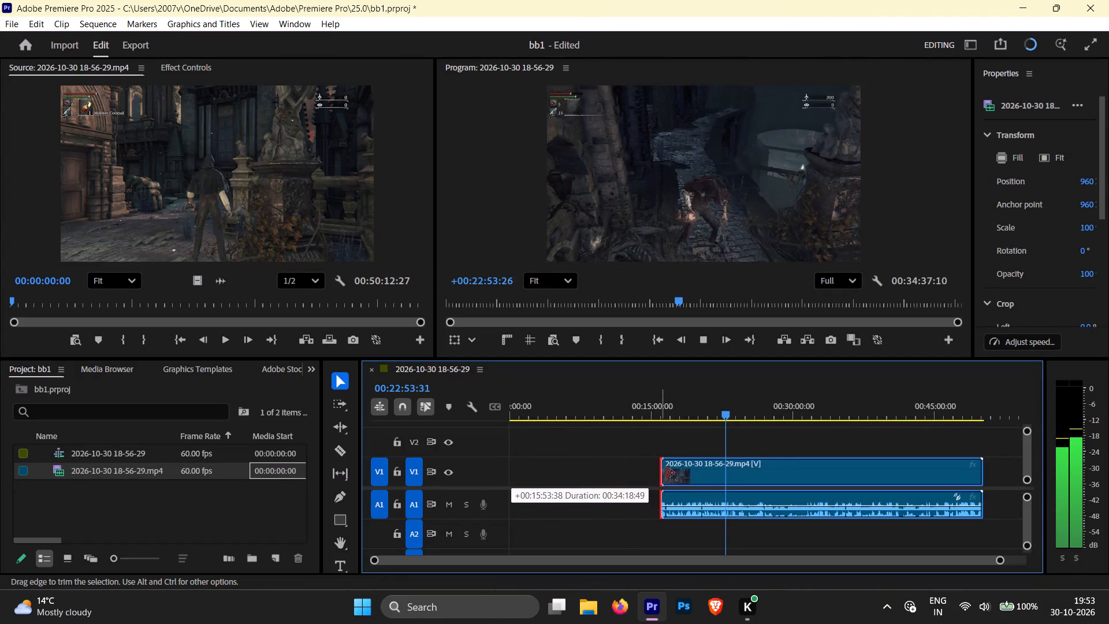
left_click_drag(667, 473, 720, 470)
Review the footage between about 22:09 and 23:50, playing back the fight around 23:41.
left_click_drag(728, 413, 735, 413)
key("space")
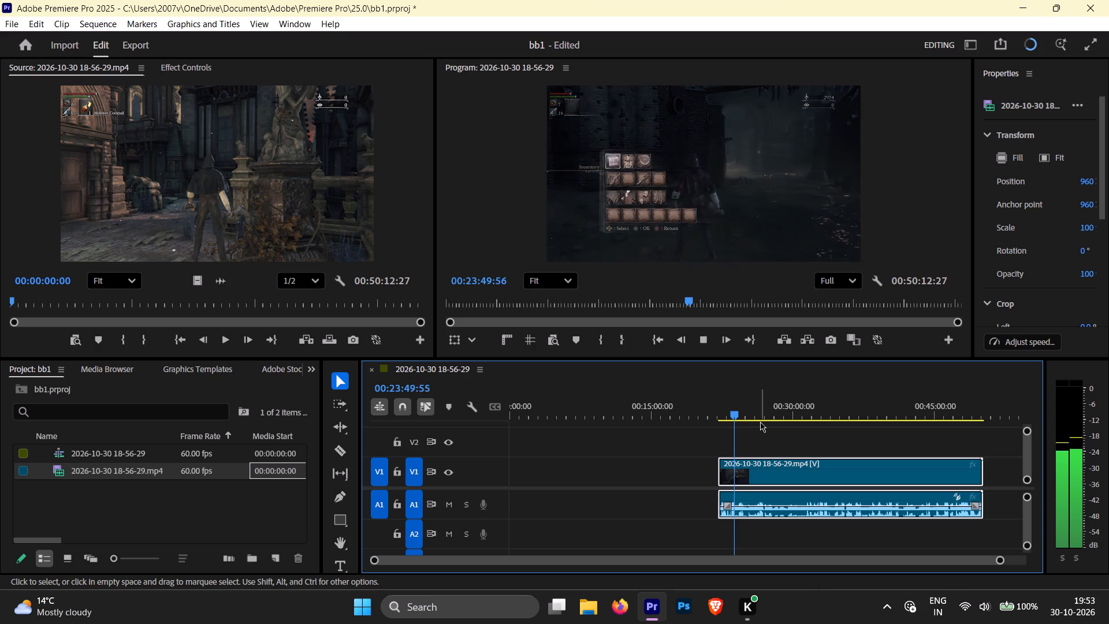
left_click_drag(733, 416, 717, 416)
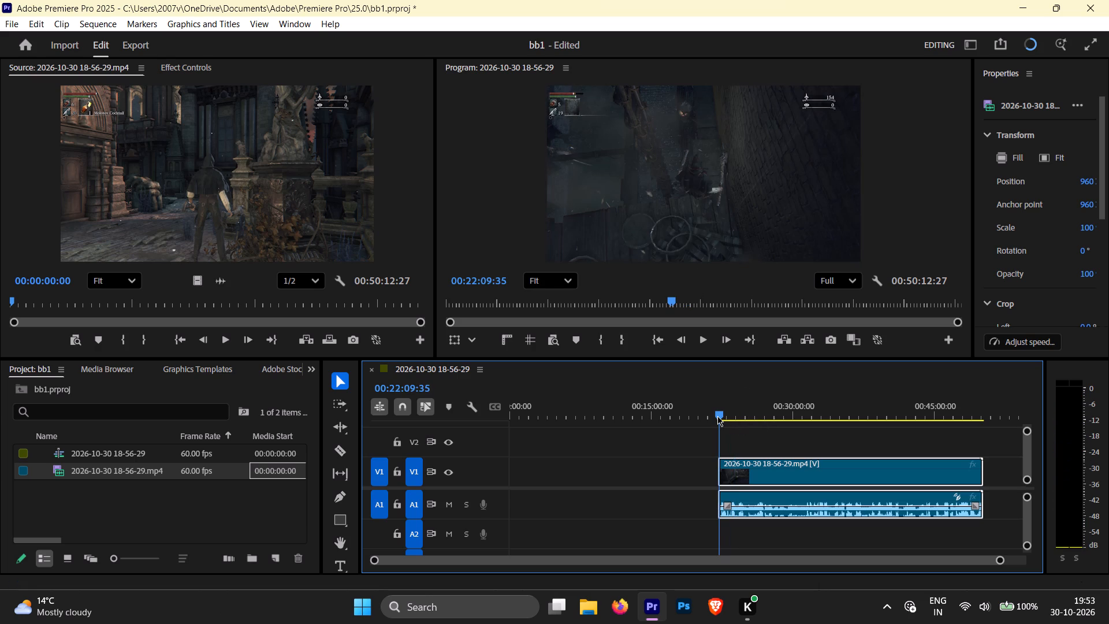
left_click_drag(717, 416, 727, 415)
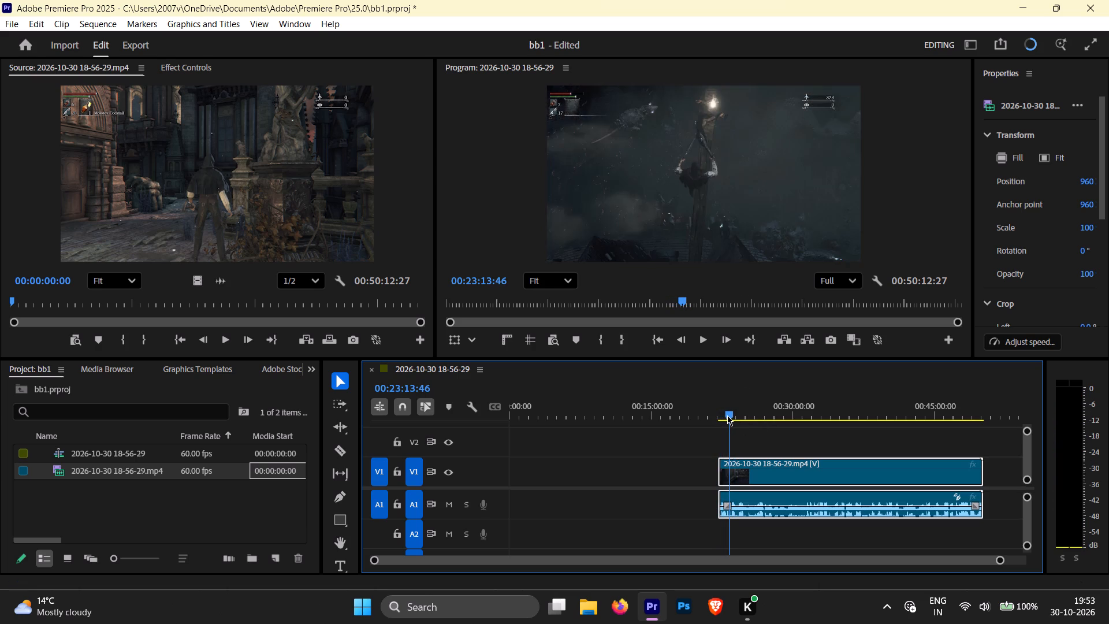
left_click_drag(727, 415, 732, 414)
key("space")
left_click(734, 414)
key("space")
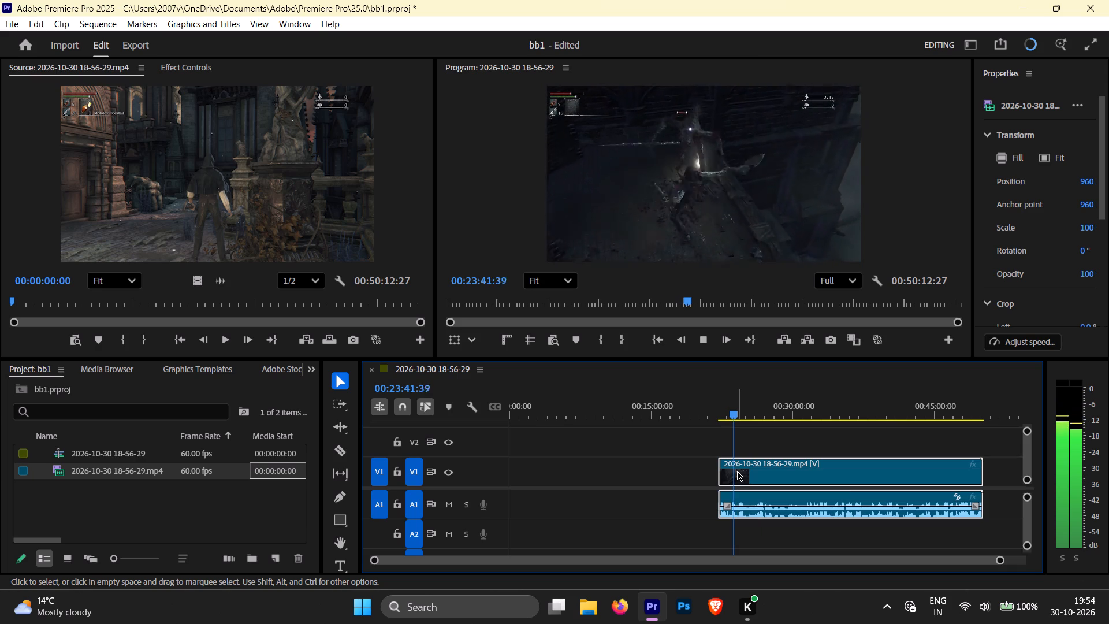
key("space")
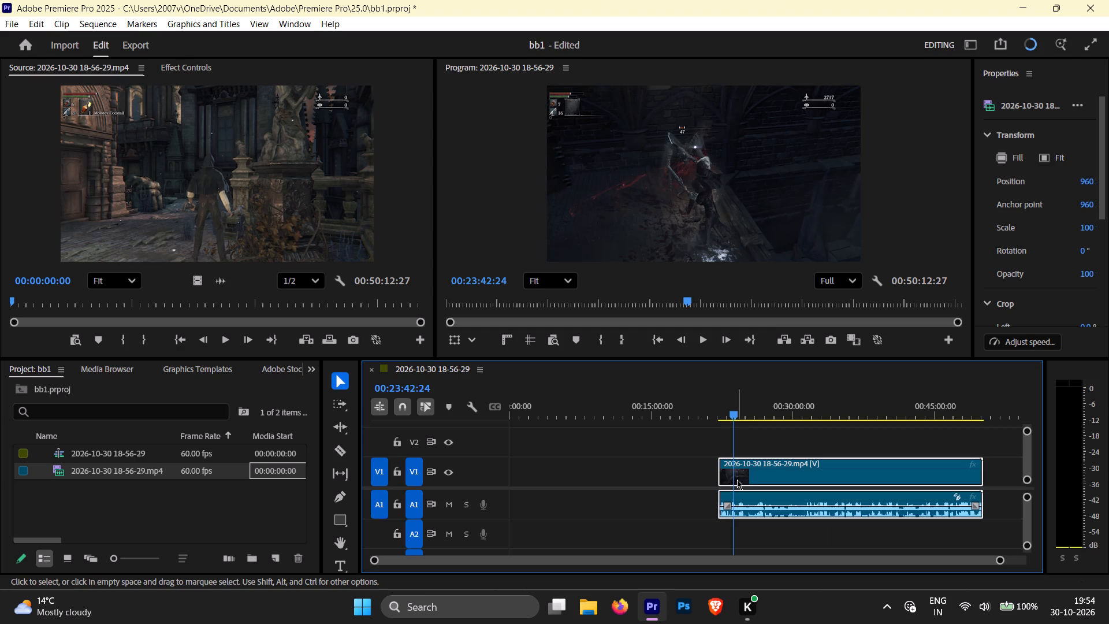
key("space")
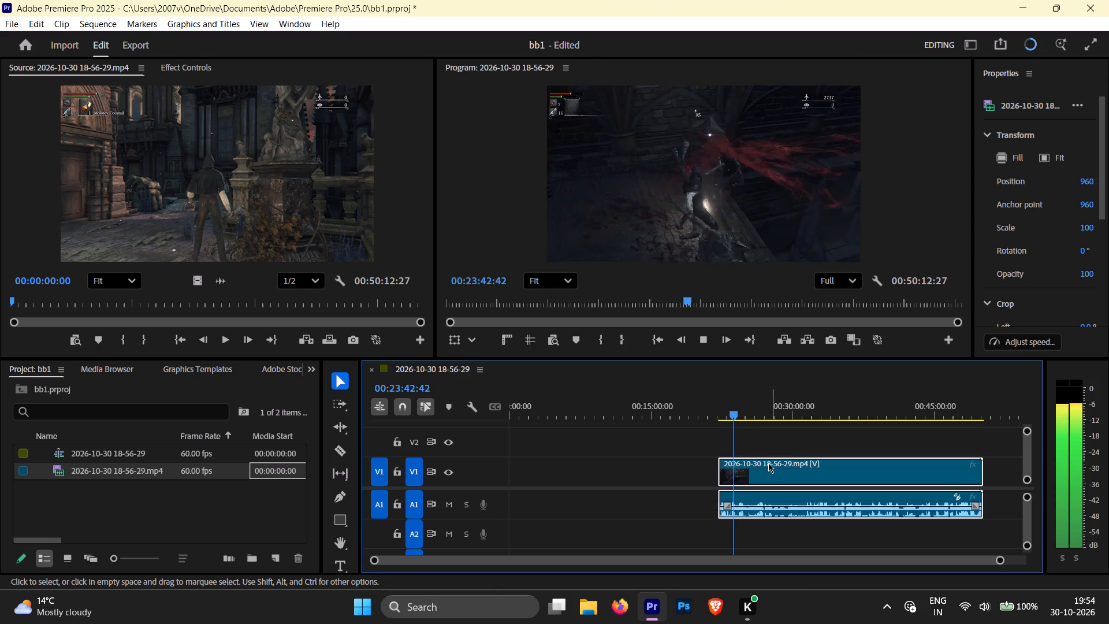
Examine the footage around 23:25 to 23:46 in finer detail to find the start of the fight, stopping at 23:32:39.
scroll(733, 502, "up", 1, "alt")
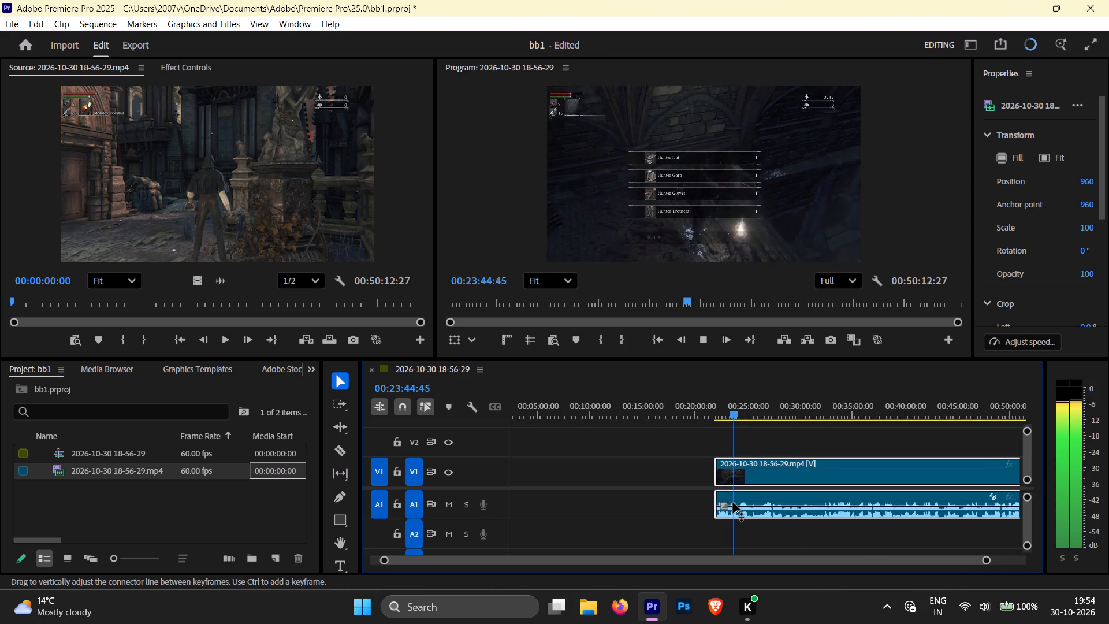
scroll(733, 502, "up", 11, "alt")
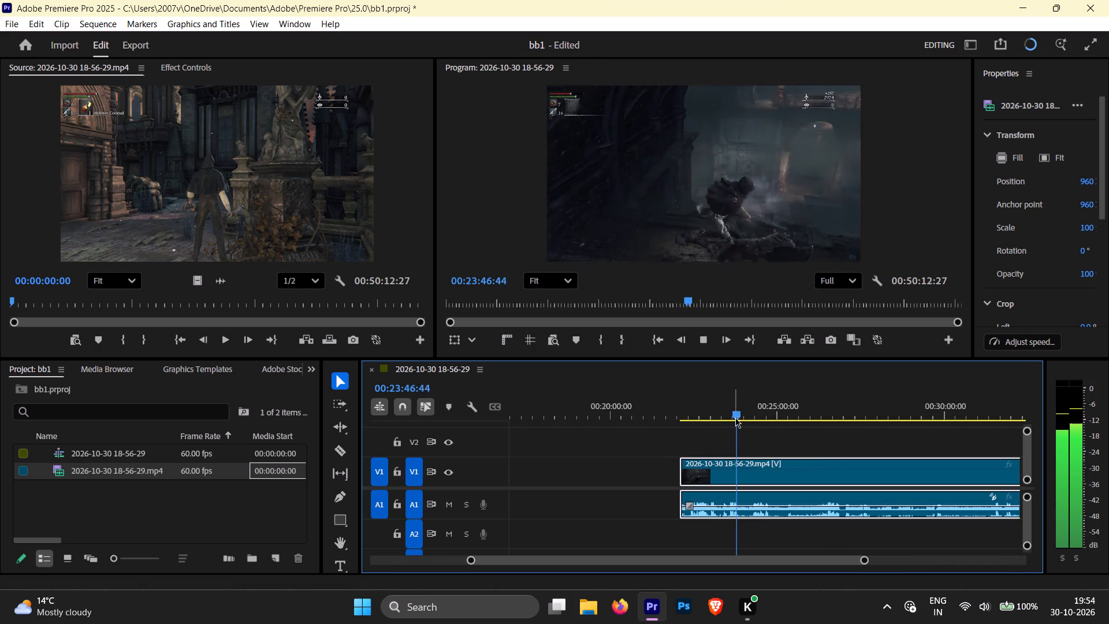
left_click_drag(739, 414, 717, 412)
left_click_drag(717, 412, 728, 413)
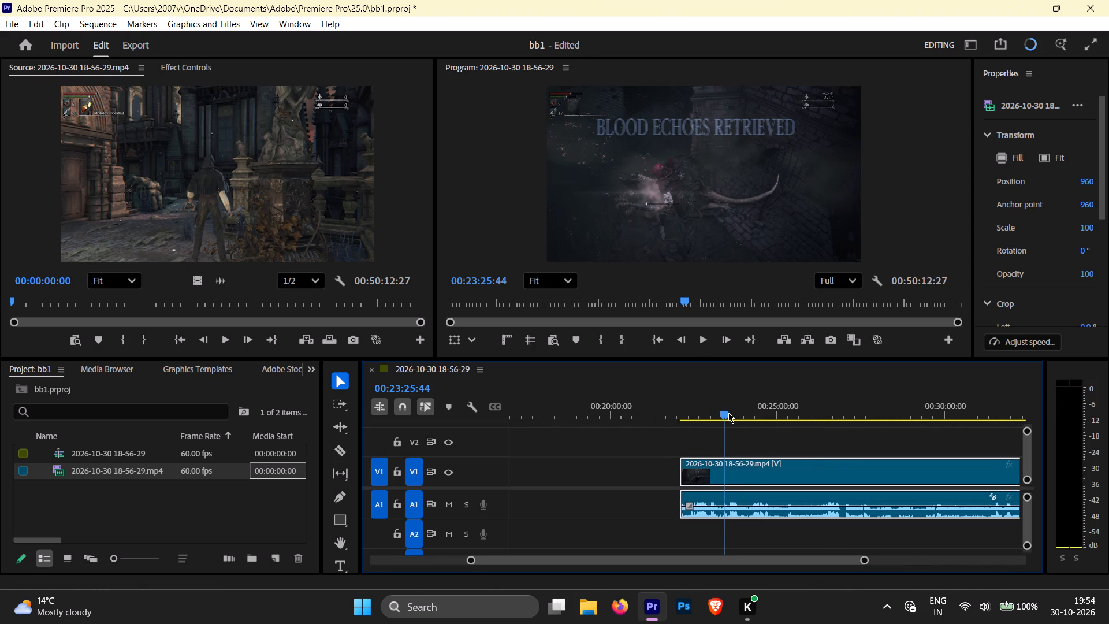
left_click_drag(728, 413, 731, 413)
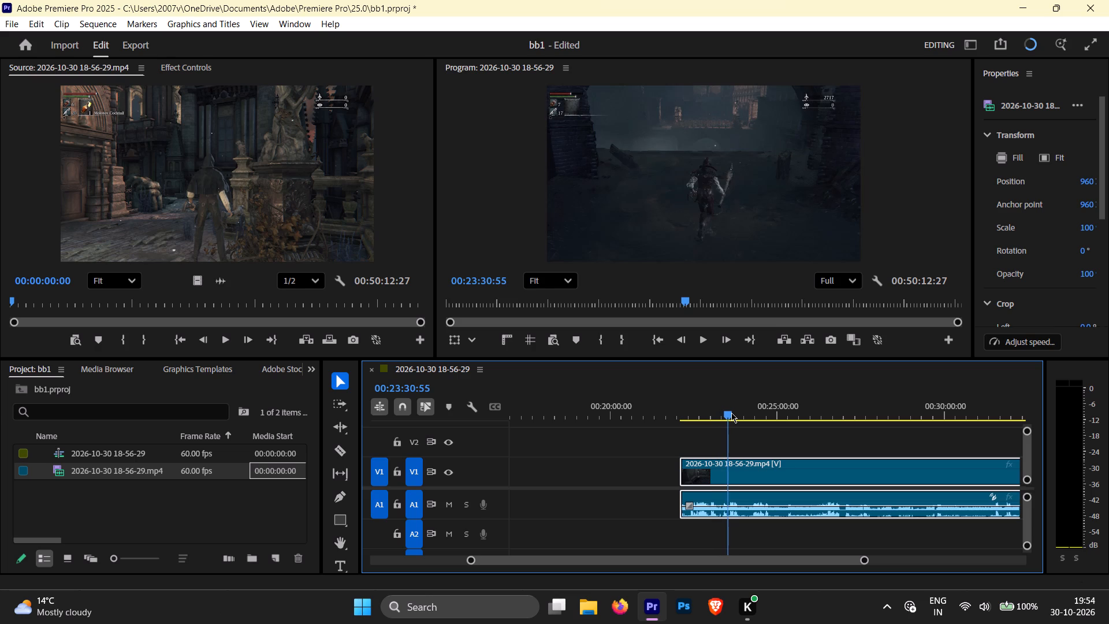
left_click_drag(731, 413, 735, 413)
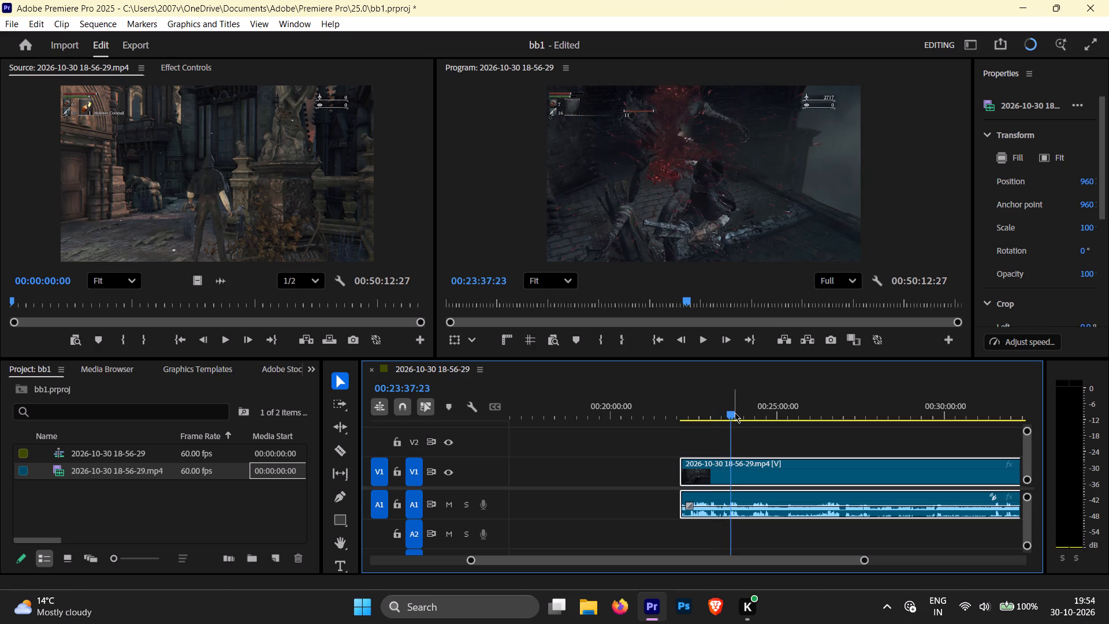
left_click(735, 413)
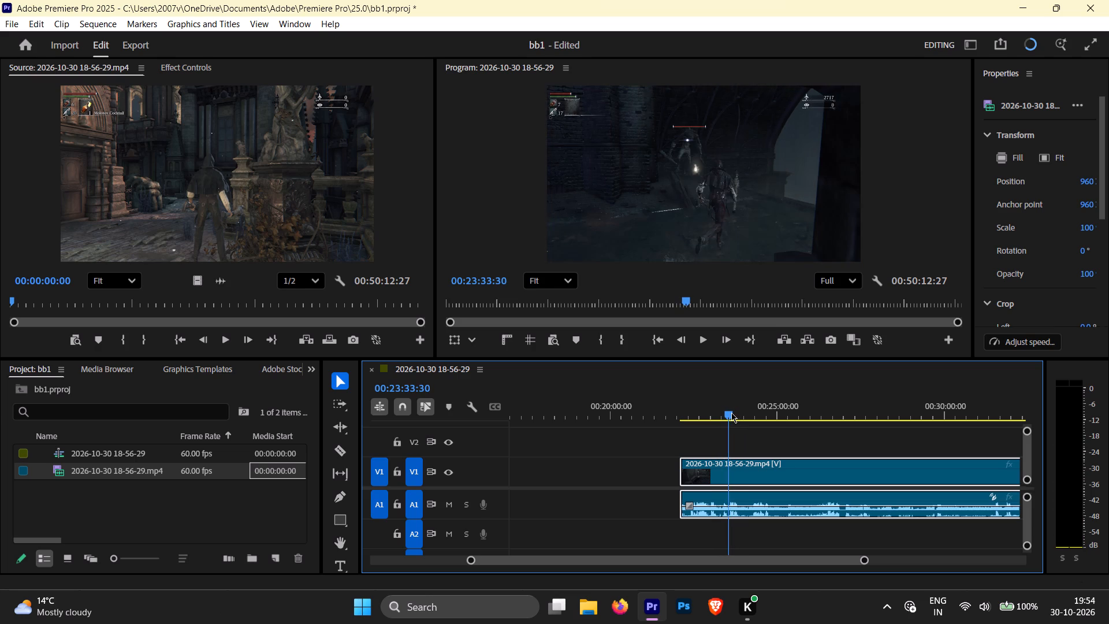
key("space")
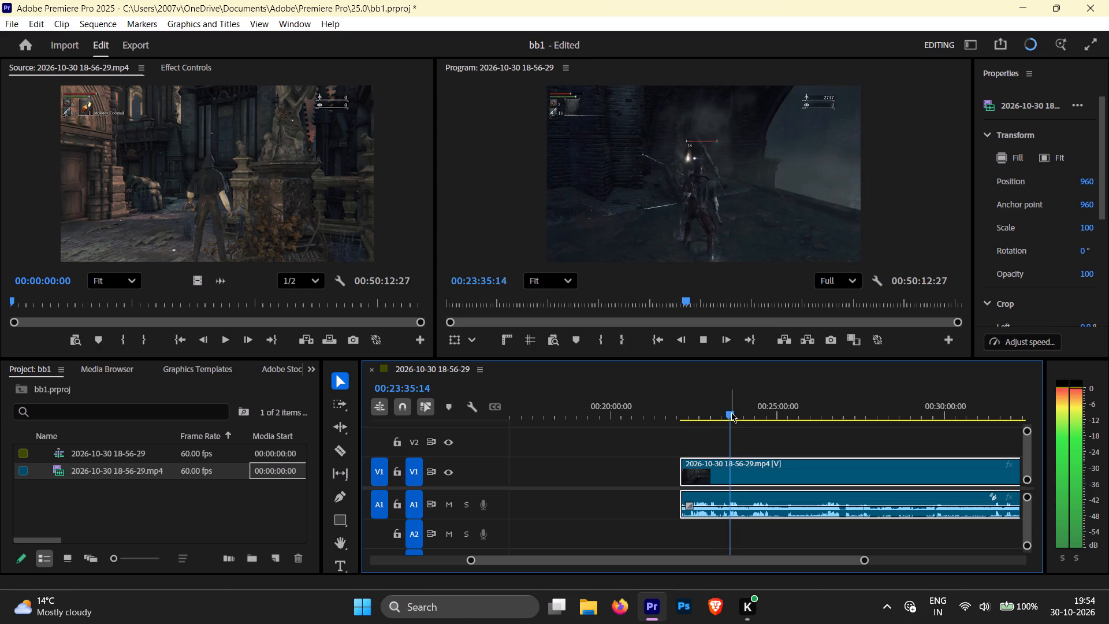
left_click(731, 413)
key("space")
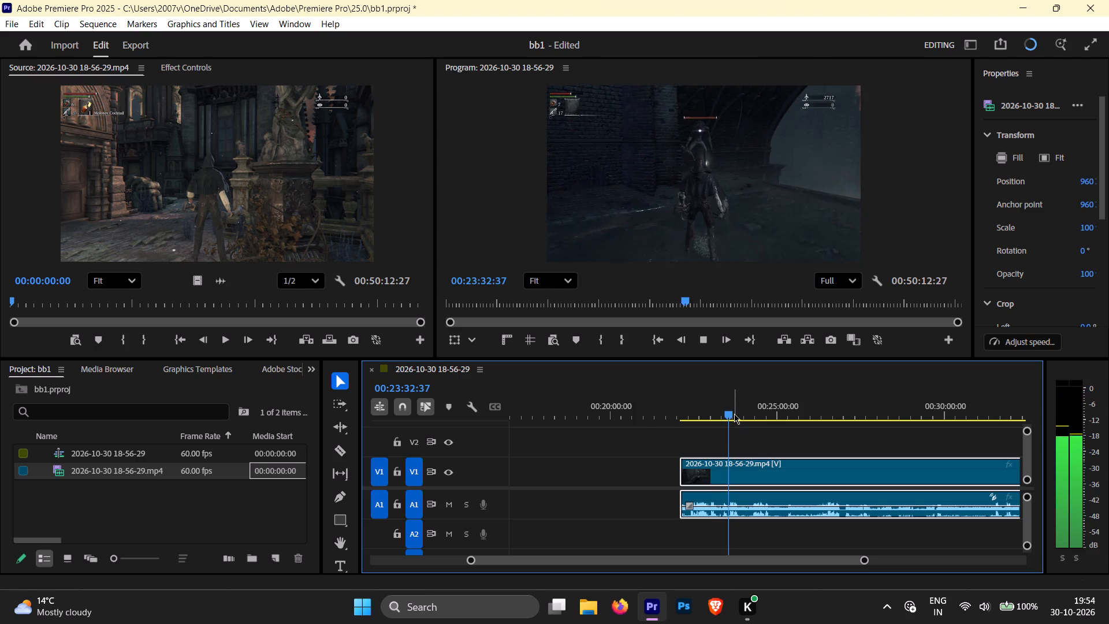
key("space")
Trim the clip's start to the playhead at 23:32:39 and play back the footage from the new cut.
left_click_drag(682, 480, 697, 480)
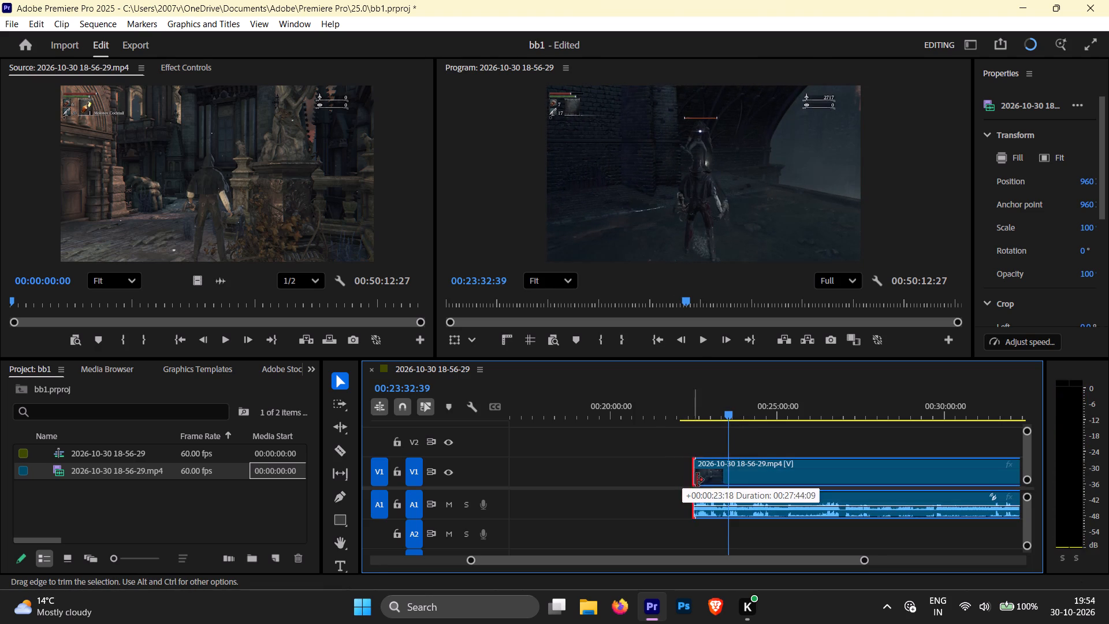
left_click_drag(697, 480, 726, 476)
key("space")
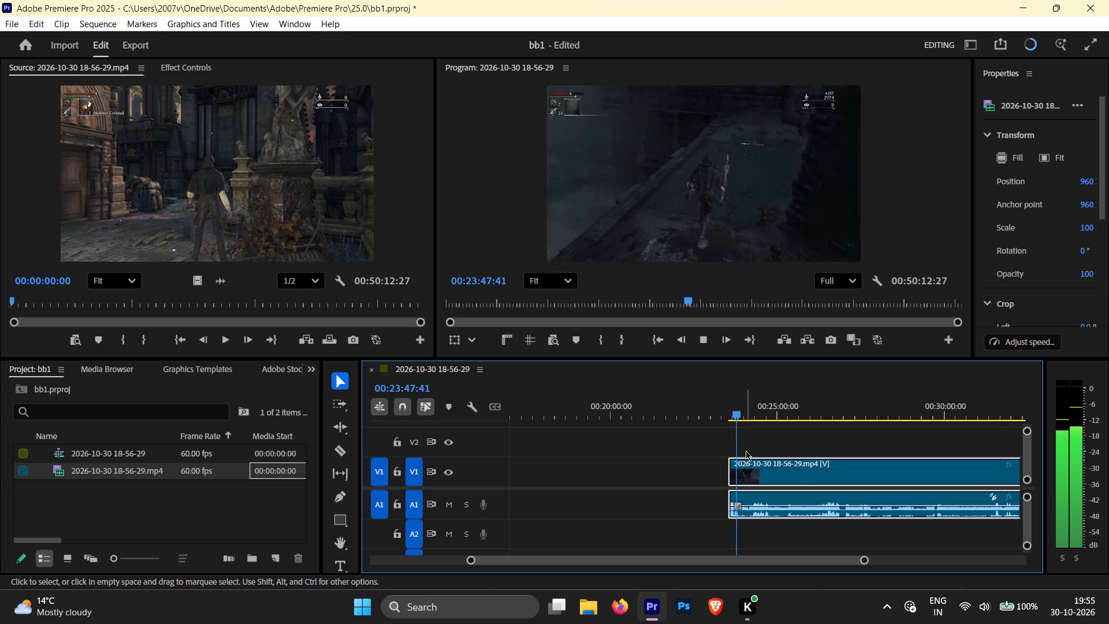
left_click(739, 415)
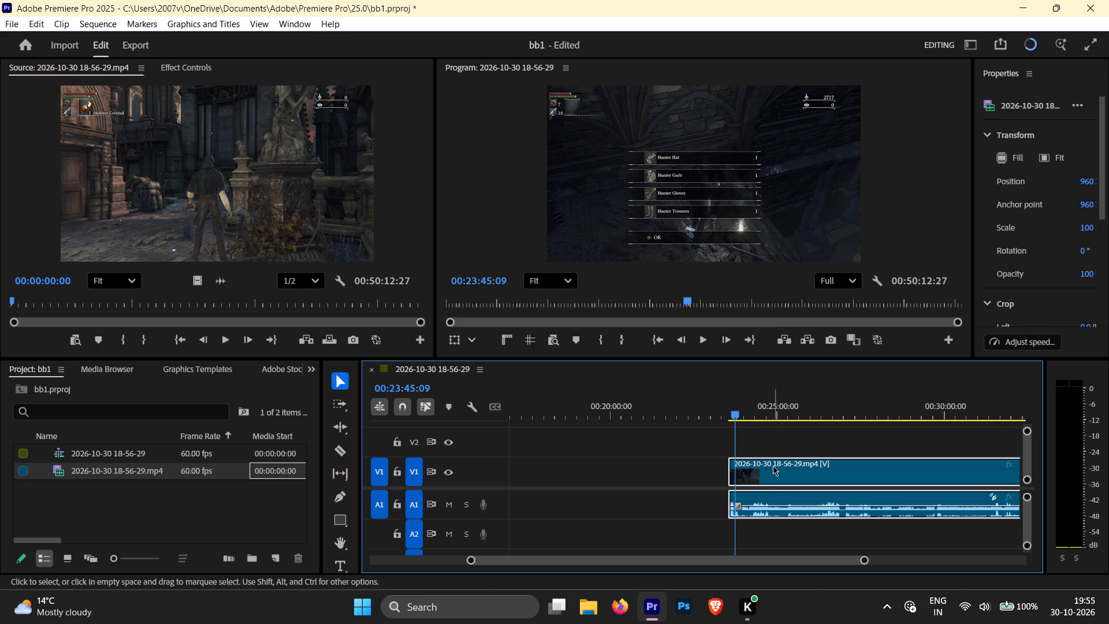
Move the trimmed clip with its audio back along the timeline to about the start of the sequence.
left_click_drag(767, 469, 745, 466)
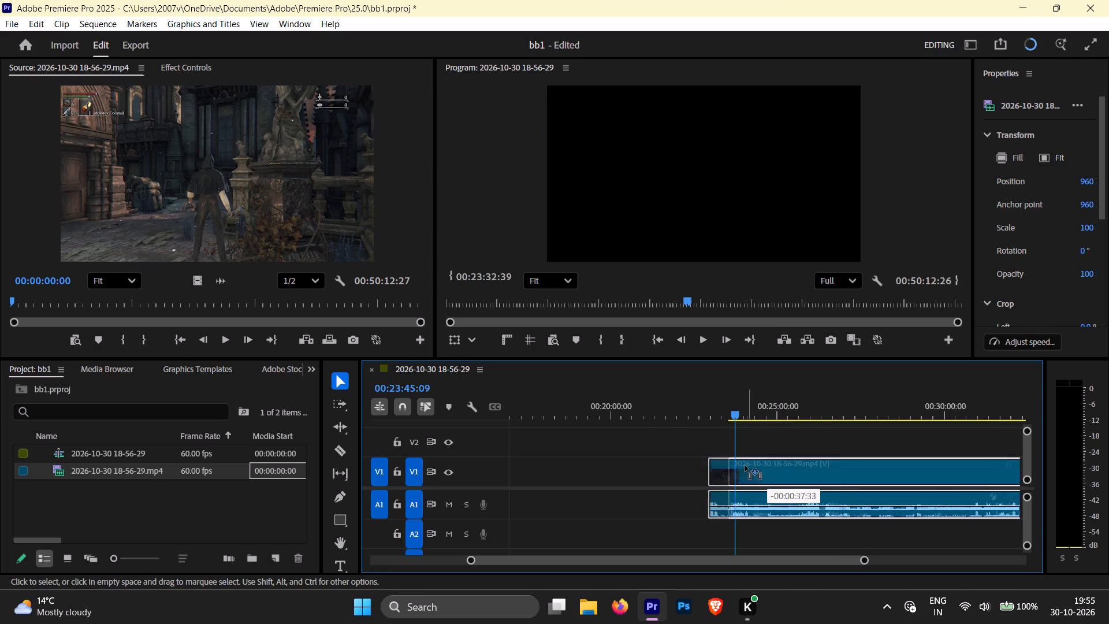
left_click_drag(745, 466, 552, 469)
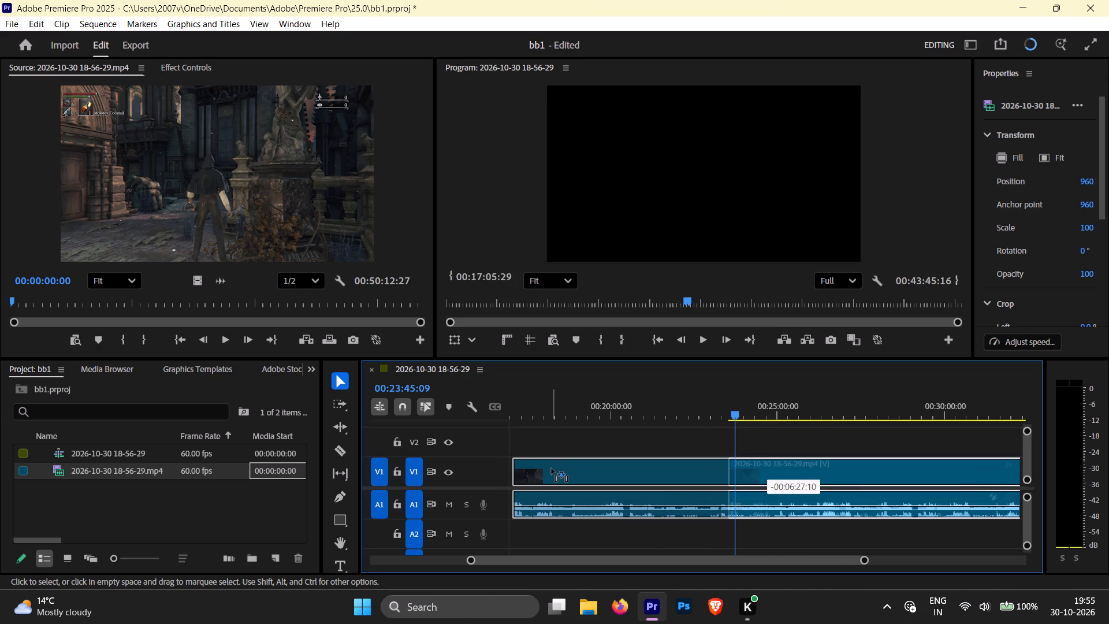
left_click_drag(552, 469, 549, 469)
scroll(600, 456, "up", 10)
left_click_drag(823, 559, 688, 556)
left_click_drag(768, 562, 583, 563)
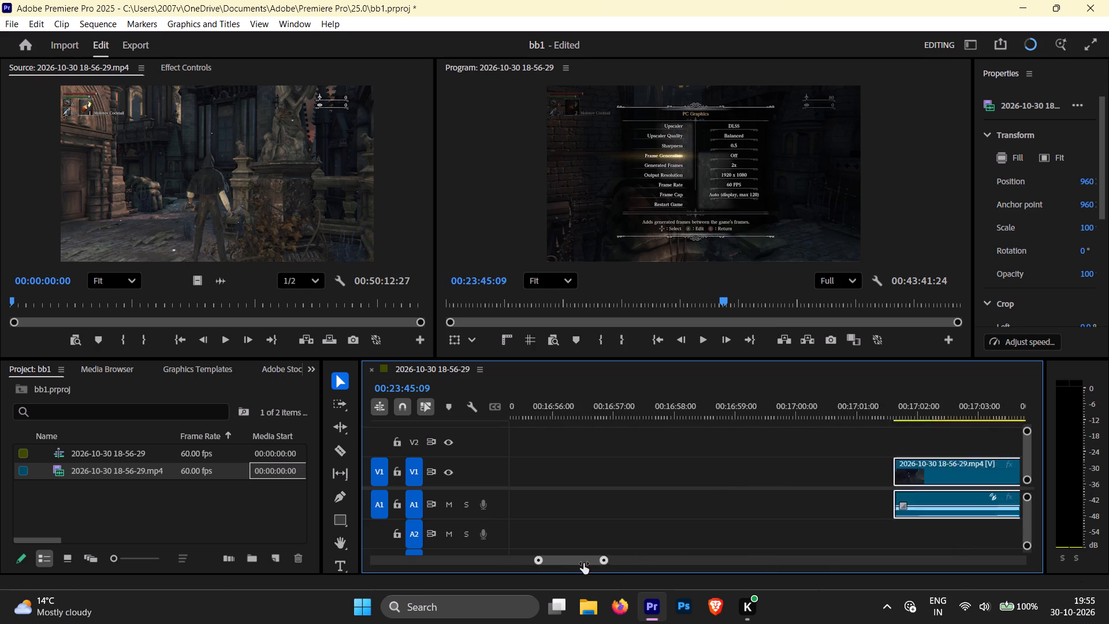
left_click_drag(583, 563, 1087, 608)
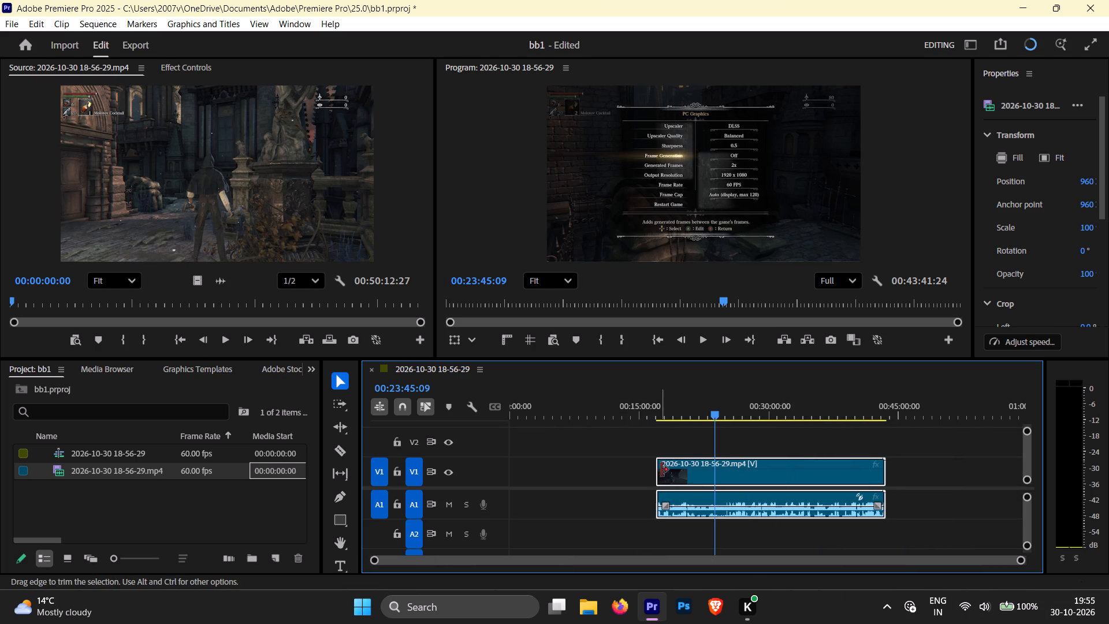
left_click_drag(668, 476, 524, 470)
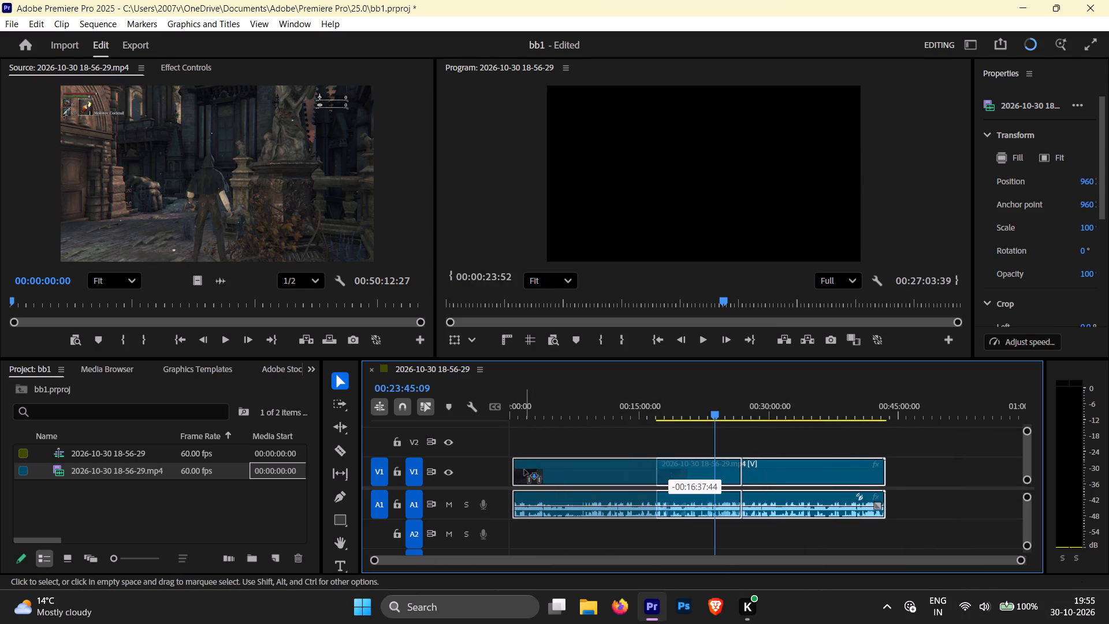
left_click_drag(524, 470, 523, 471)
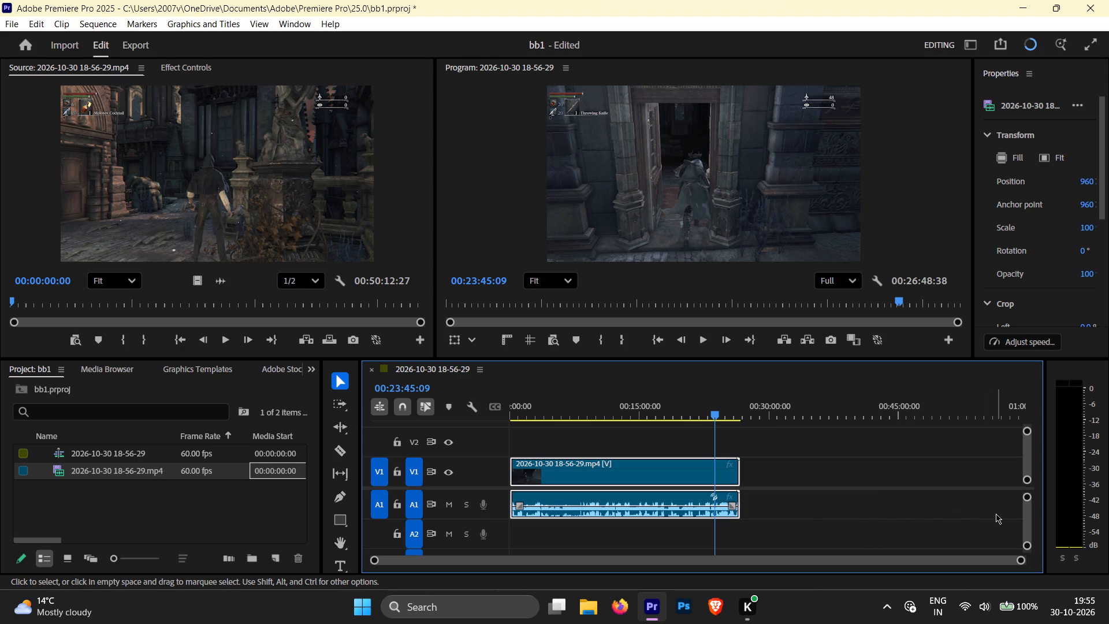
Ripple-delete the empty gap before the clip, first shifting the clip about seven minutes later, and play the opening three seconds.
left_click_drag(715, 413, 714, 413)
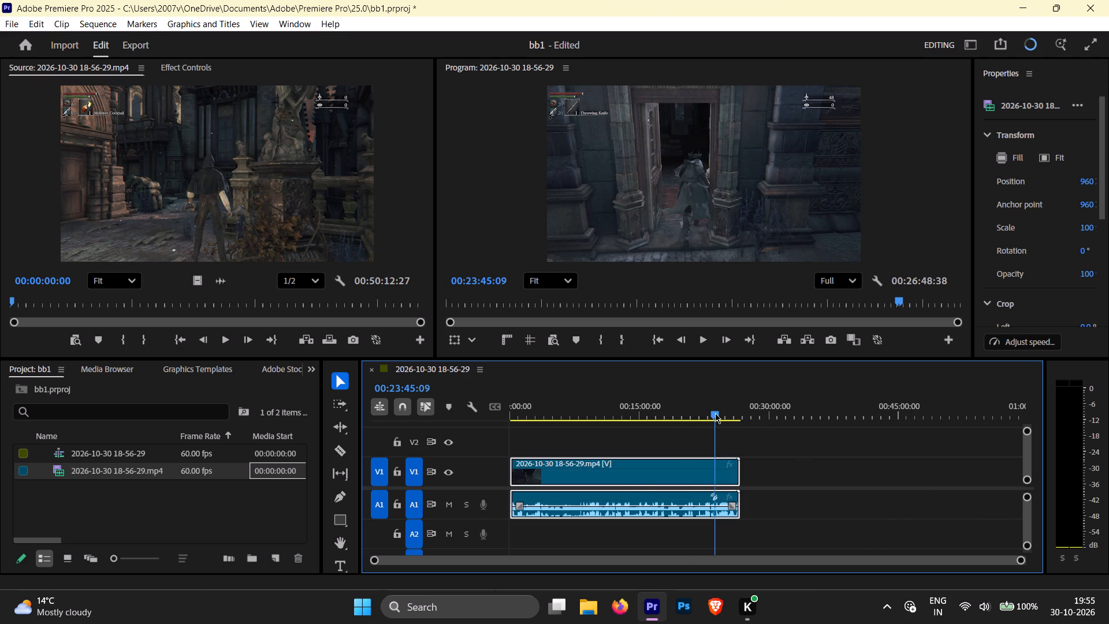
left_click_drag(714, 413, 460, 447)
key("space")
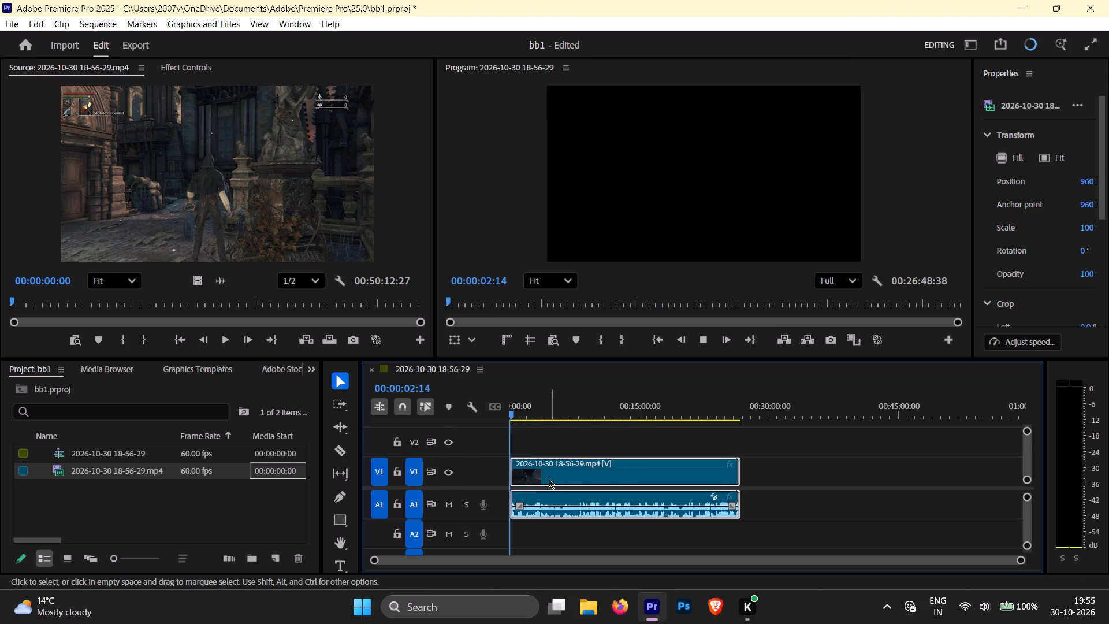
left_click_drag(511, 415, 520, 415)
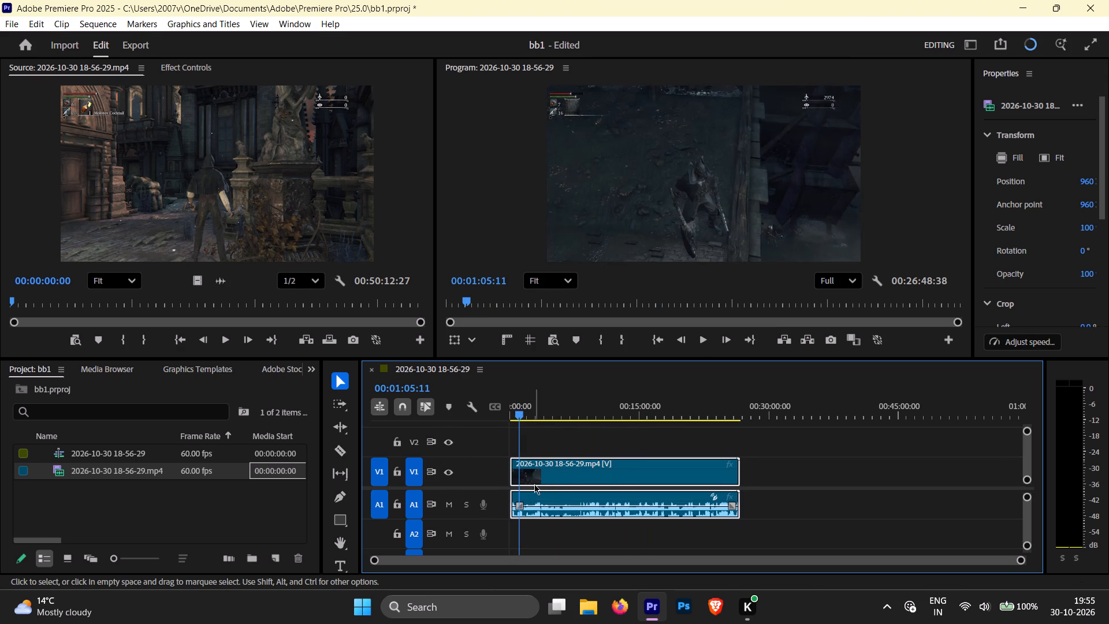
left_click_drag(560, 476, 622, 480)
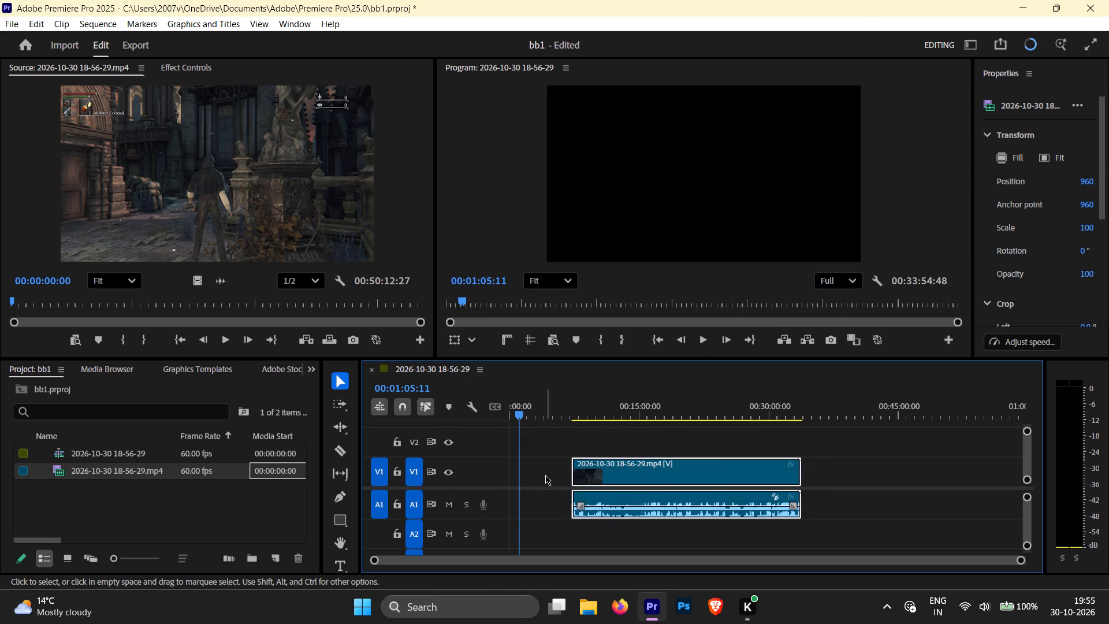
left_click(543, 474)
right_click(538, 469)
left_click(579, 480)
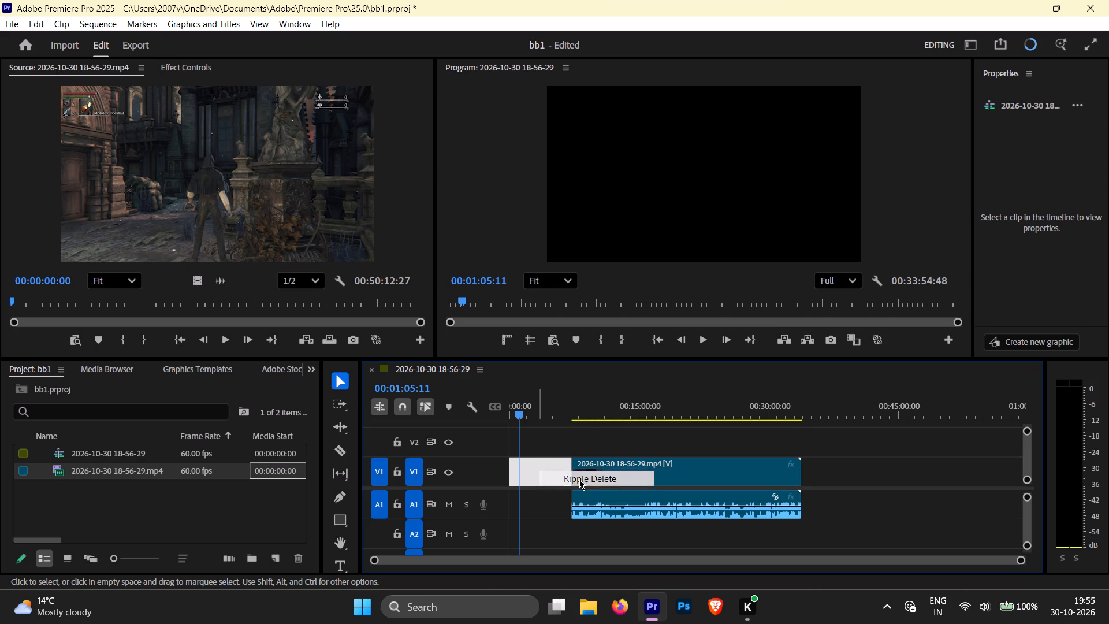
key("space")
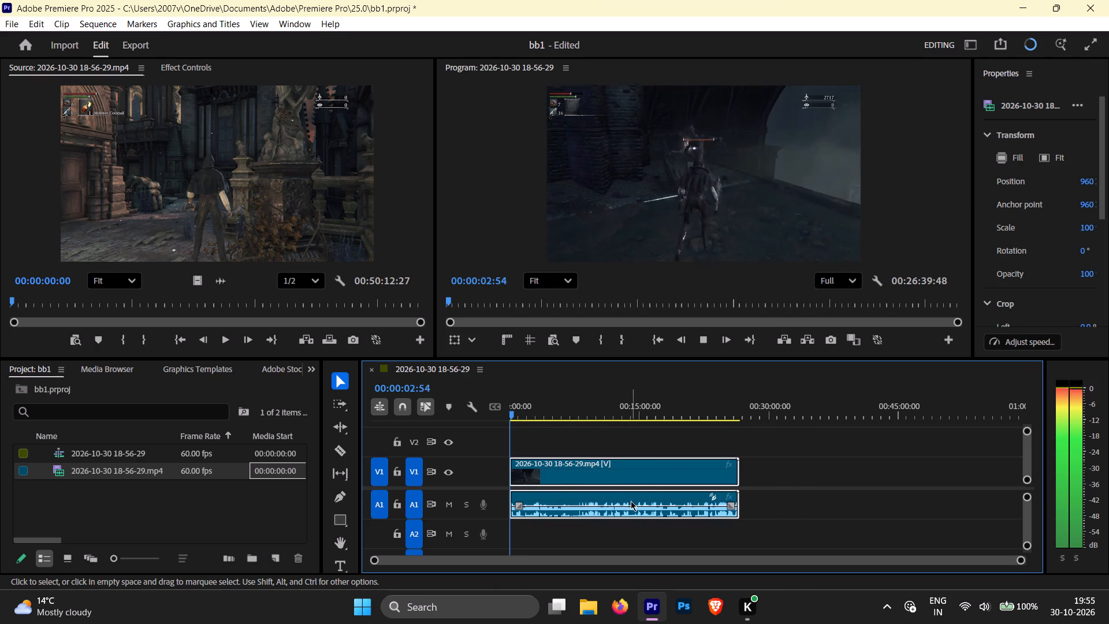
key("space")
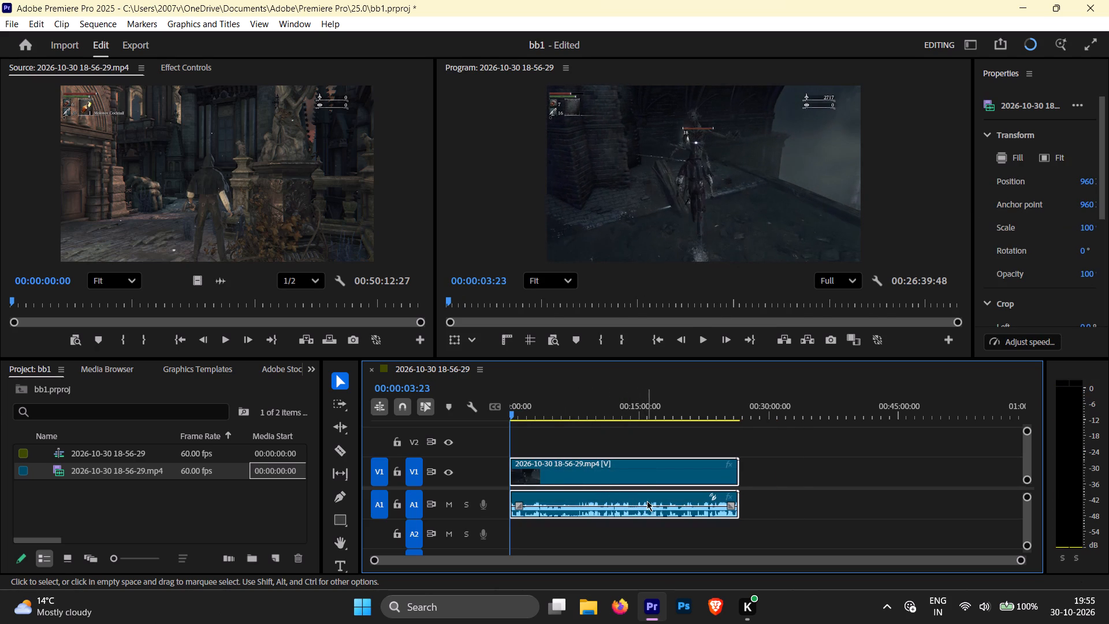
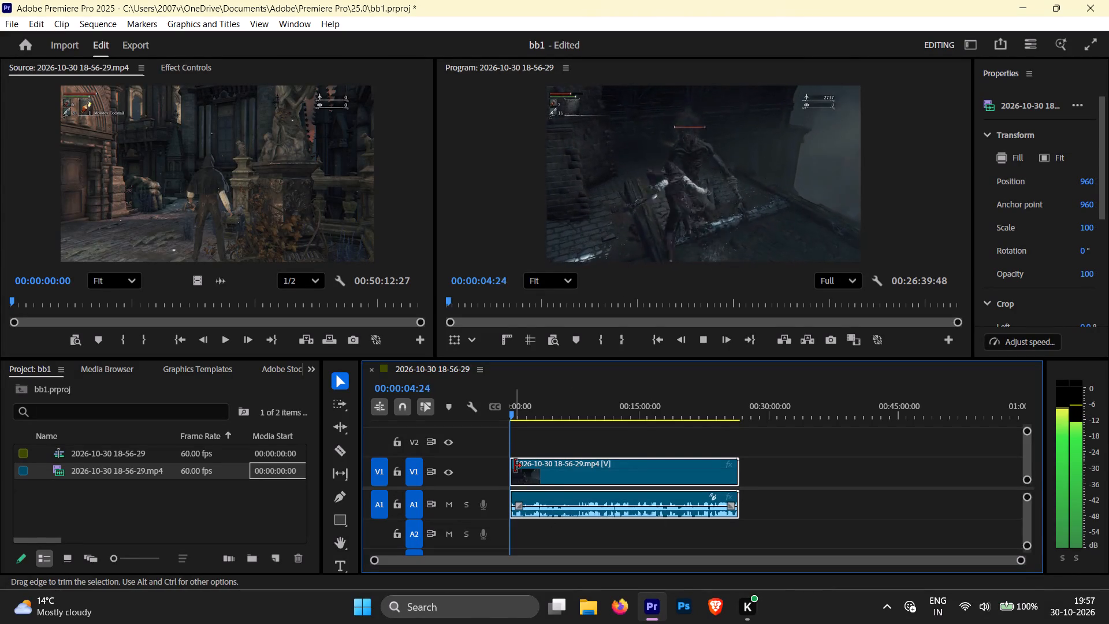
Examine the opening footage closely, replaying from about 11 to 16 seconds to find where the first fight ends, stopping at 00:00:15:02.
scroll(579, 504, "up", 4, "alt")
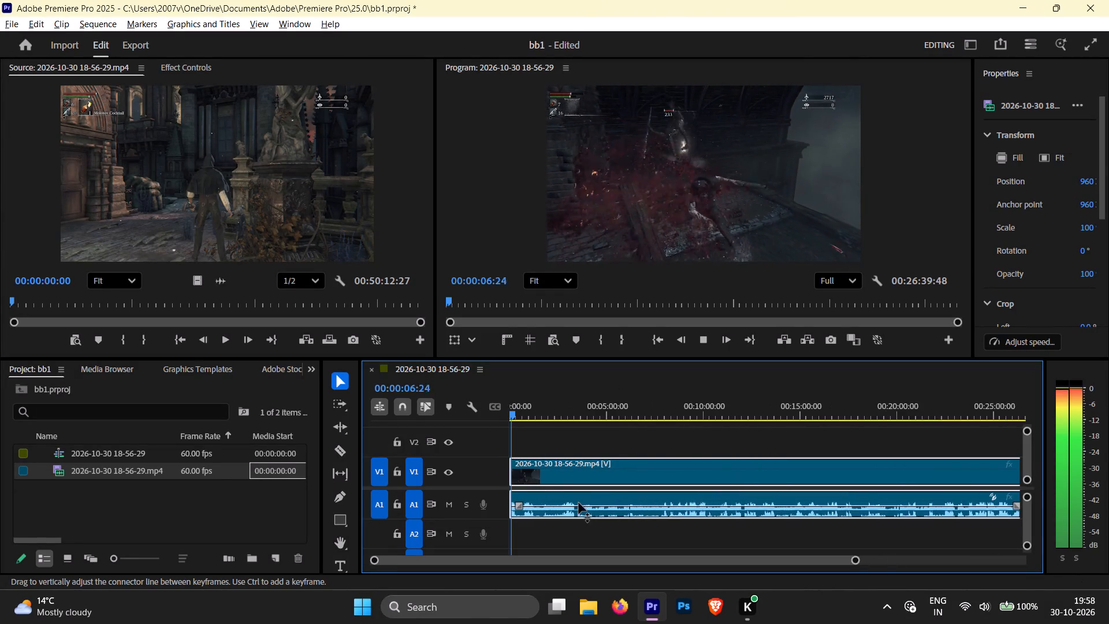
scroll(533, 497, "up", 20, "alt")
scroll(533, 497, "up", 1, "alt")
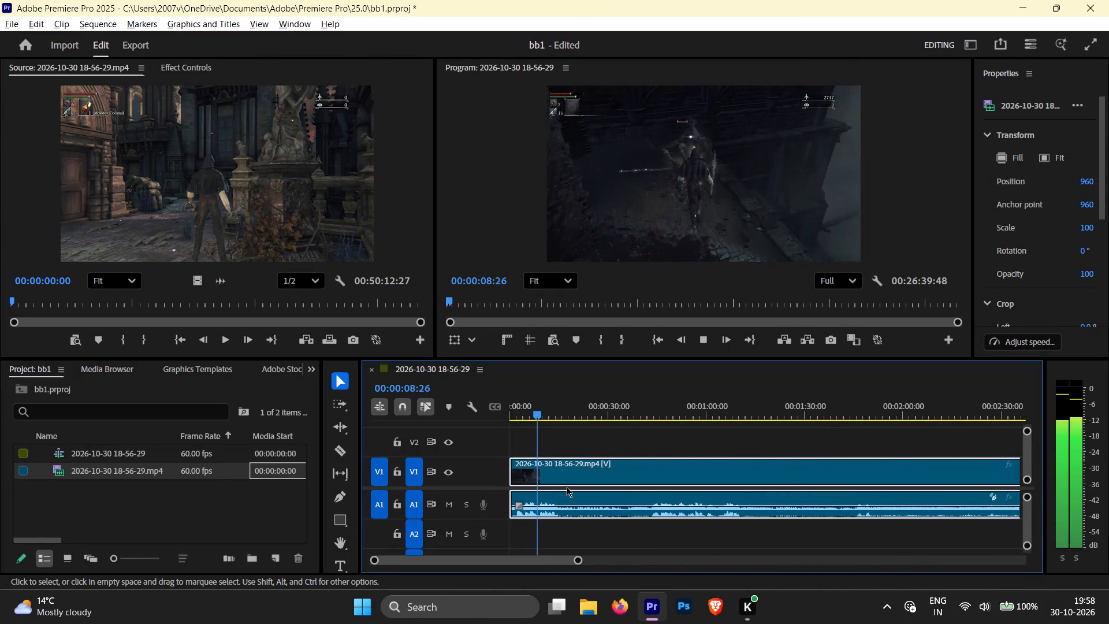
scroll(567, 487, "up", 4, "alt")
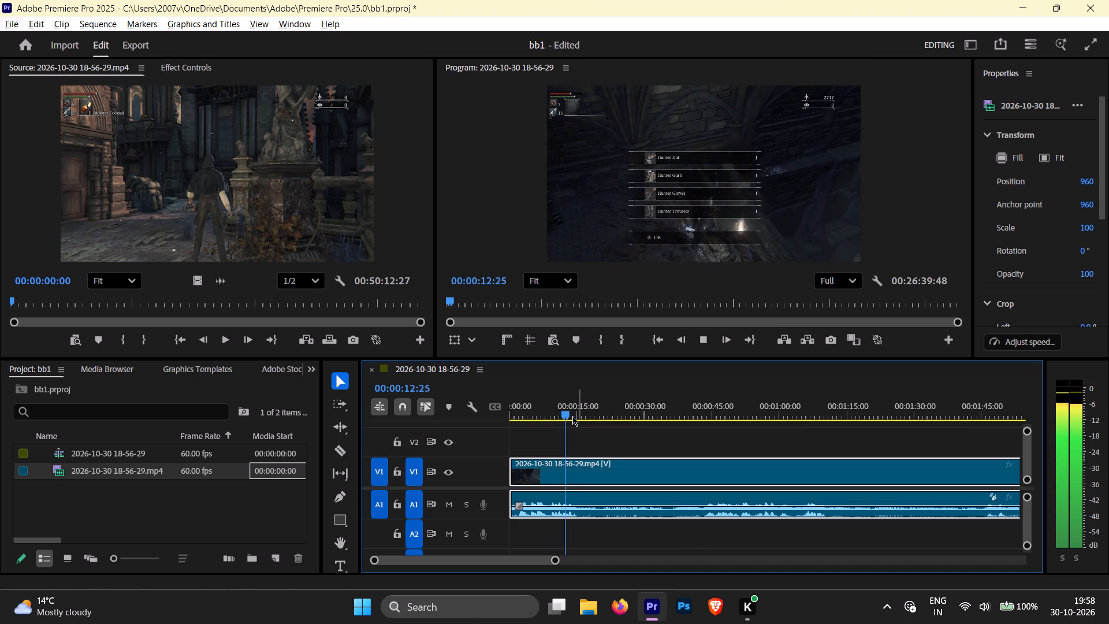
key("space")
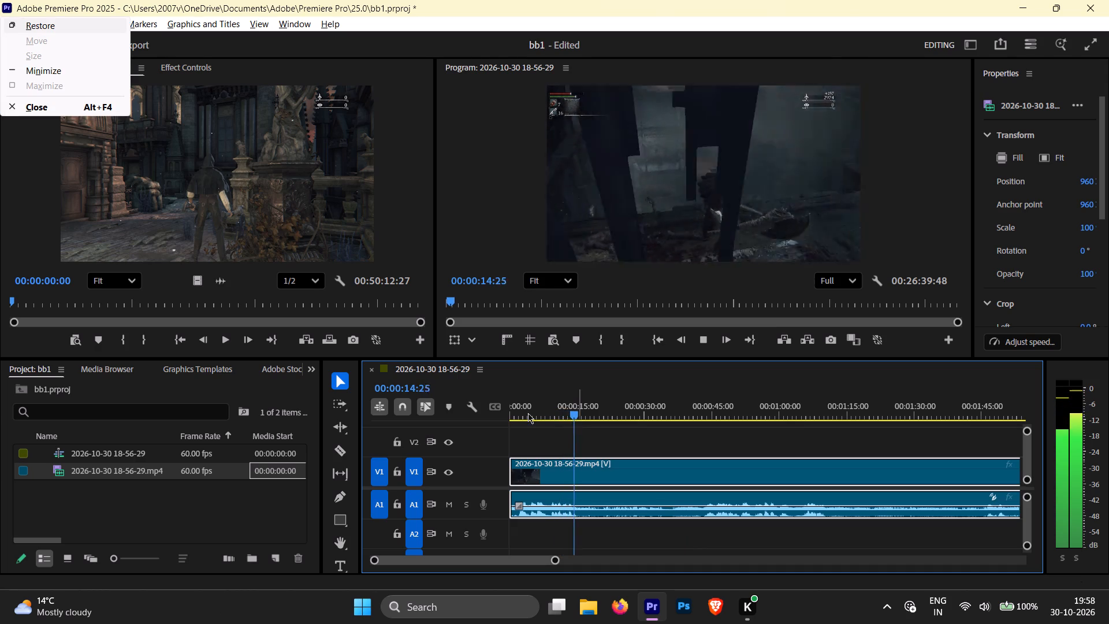
left_click(636, 211)
key("space")
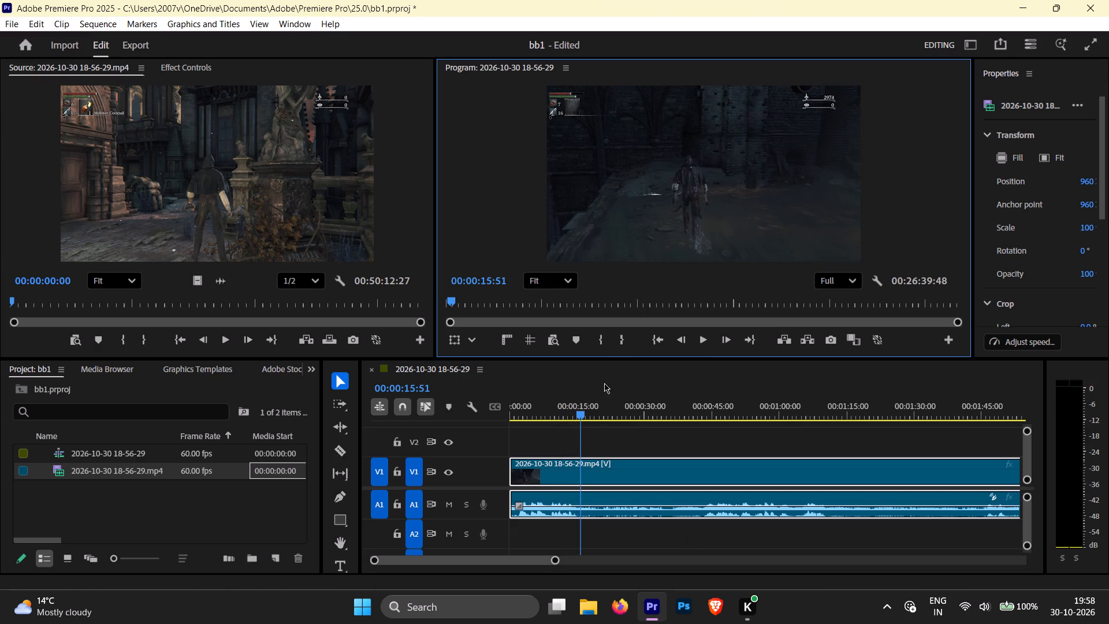
left_click_drag(580, 414, 571, 417)
key("space")
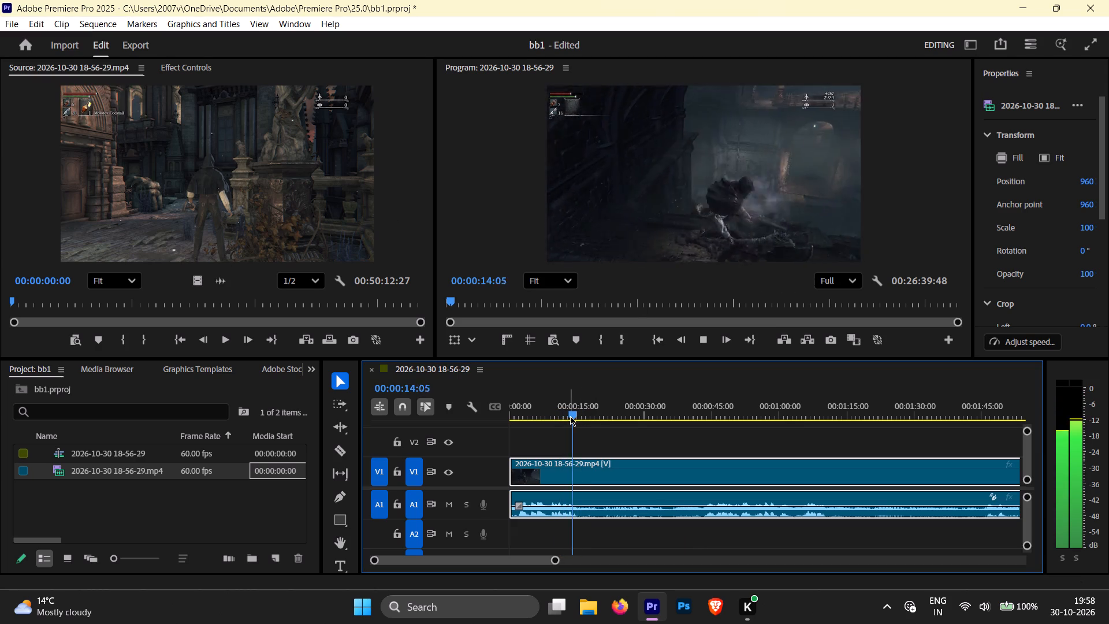
left_click_drag(570, 415, 563, 414)
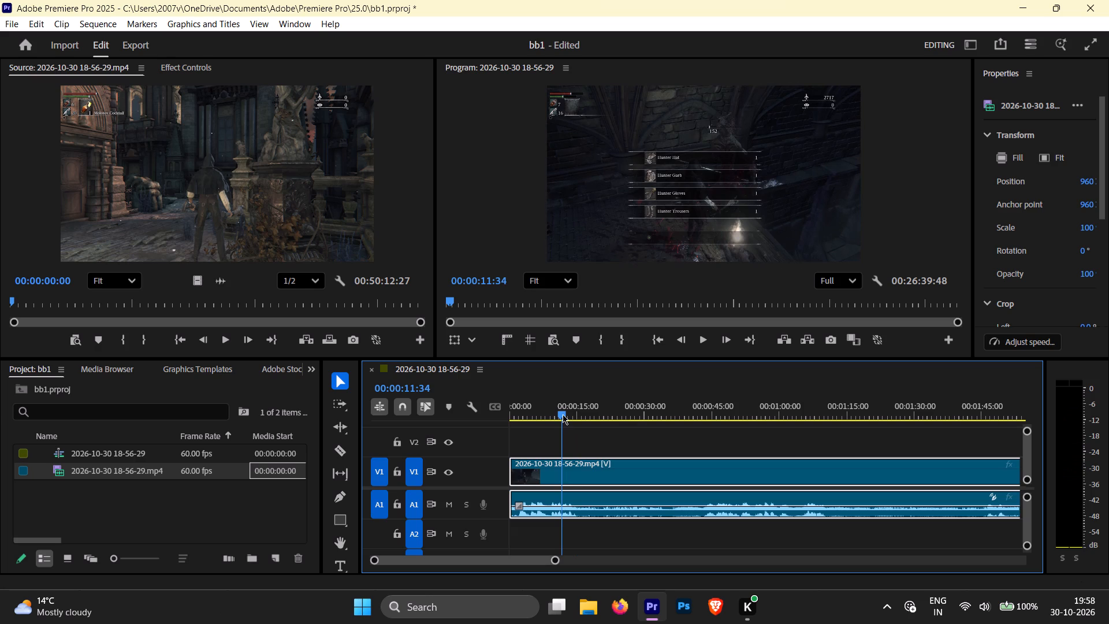
key("space")
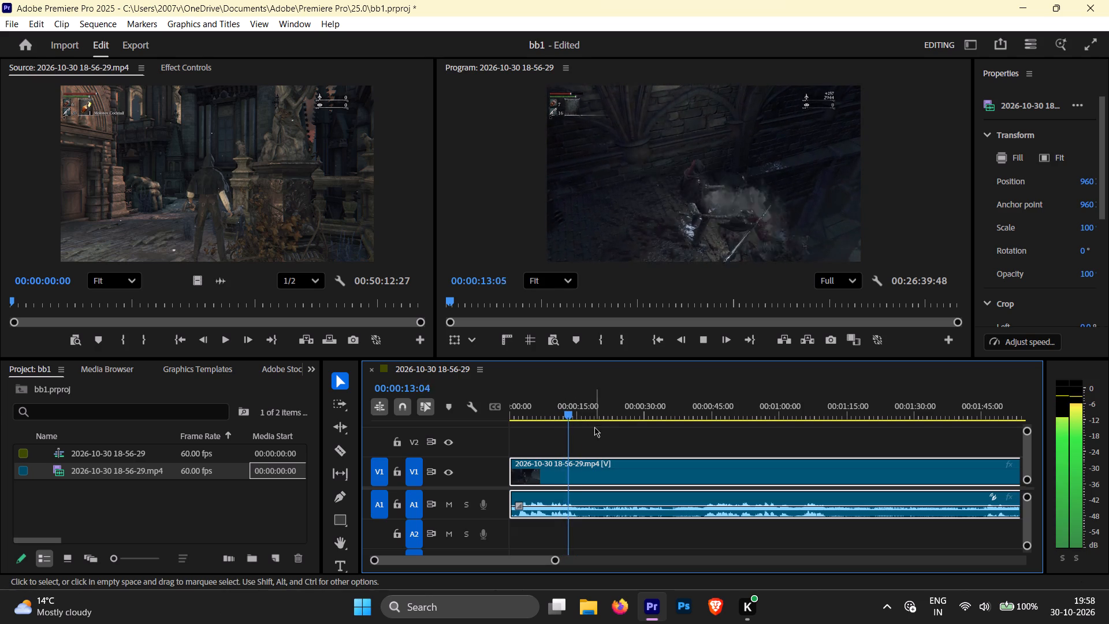
left_click(721, 207)
key("space")
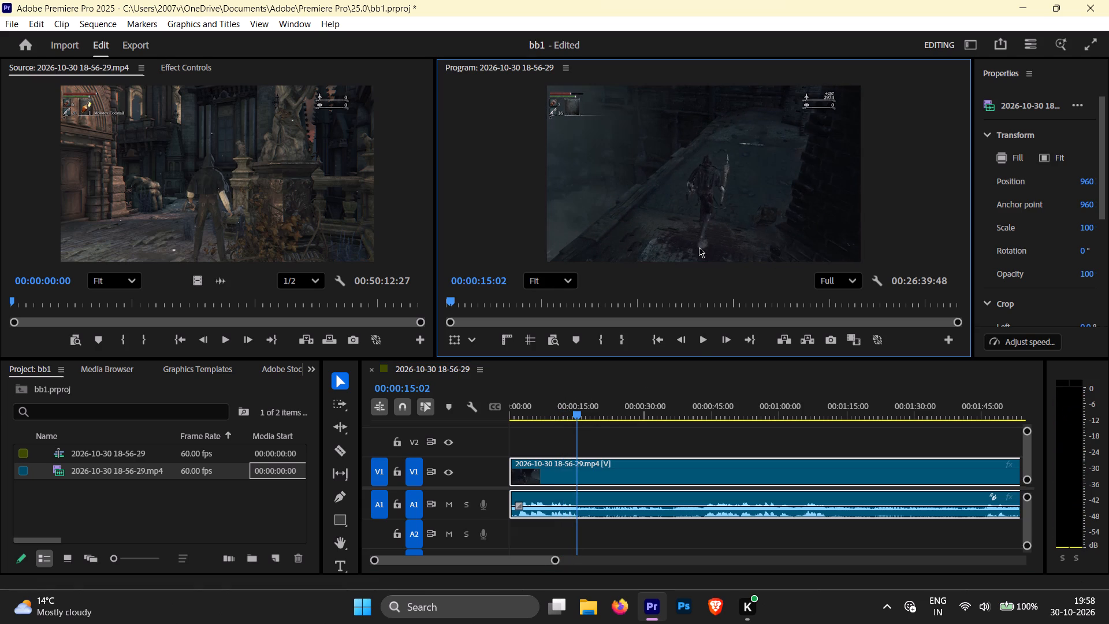
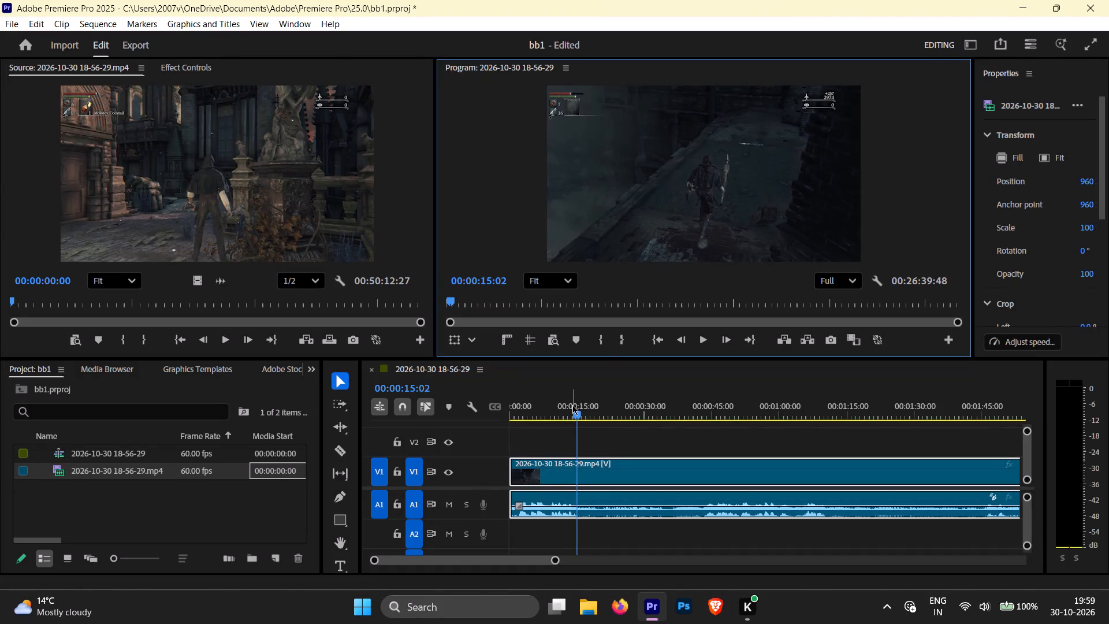
Replay the footage between about 10 and 18 seconds to pinpoint the end of the first fight, stopping at 00:00:13:48.
left_click_drag(572, 411, 552, 417)
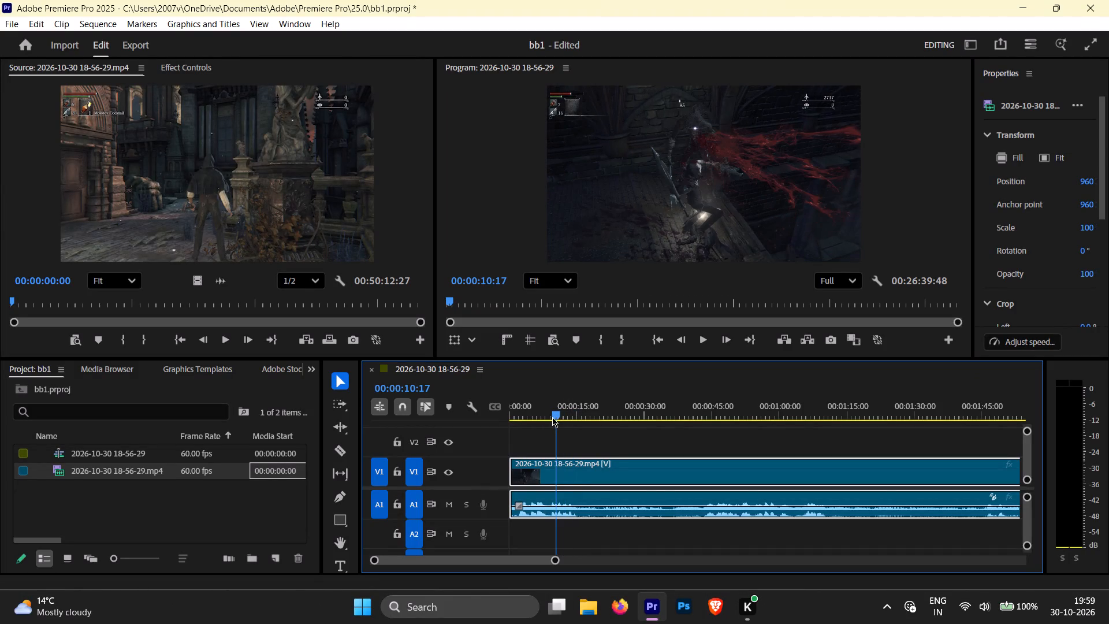
left_click_drag(552, 417, 567, 414)
key("space")
key("space")
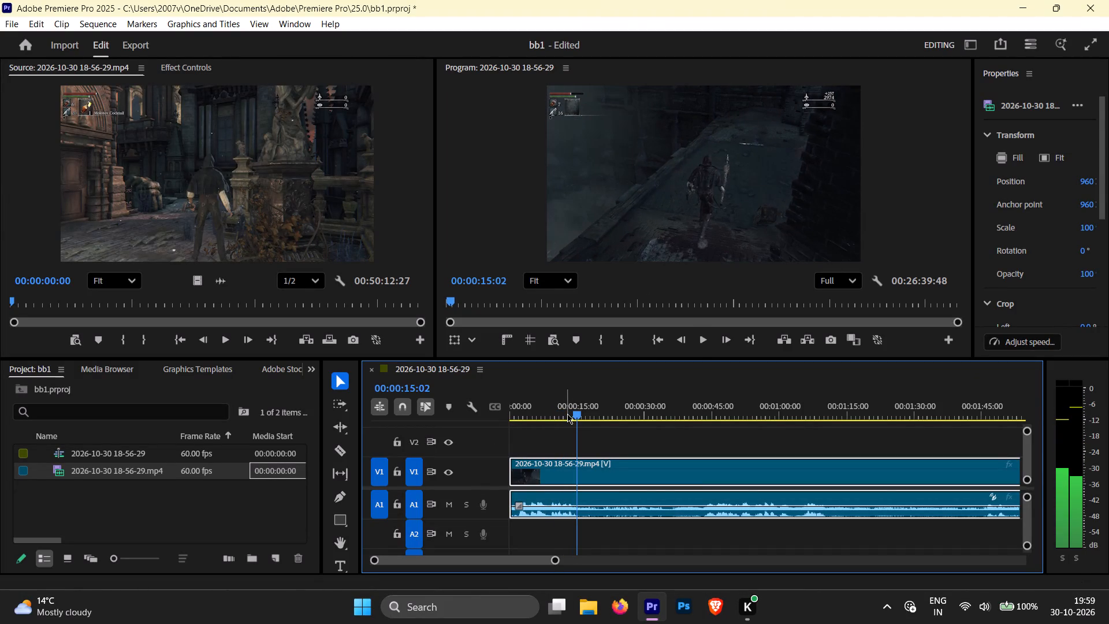
left_click(575, 416)
key("space")
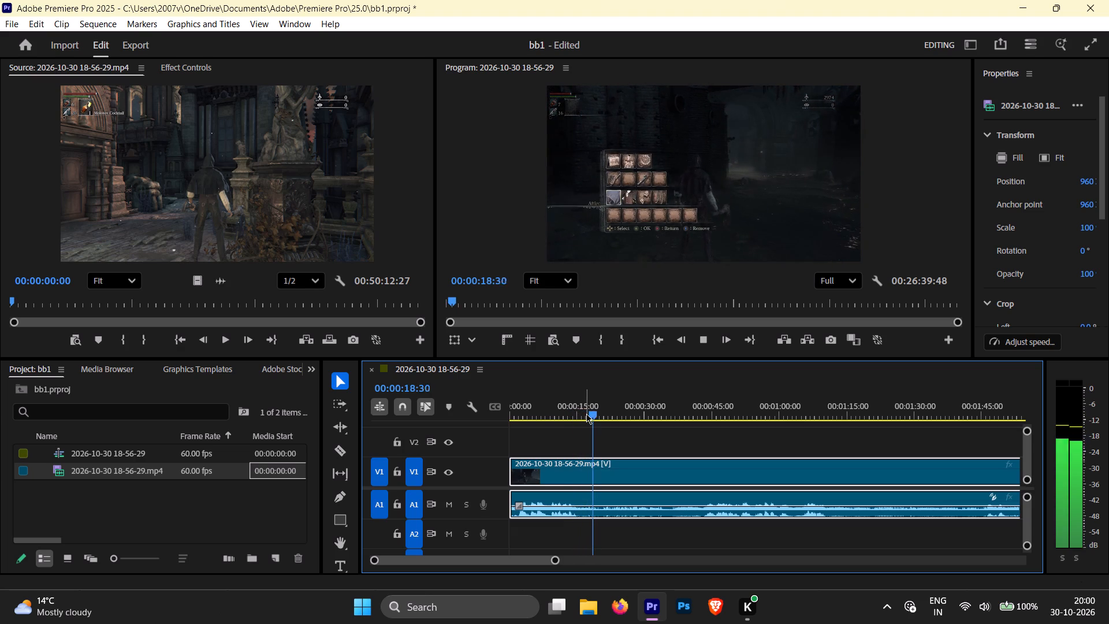
left_click_drag(592, 413, 569, 414)
key("space")
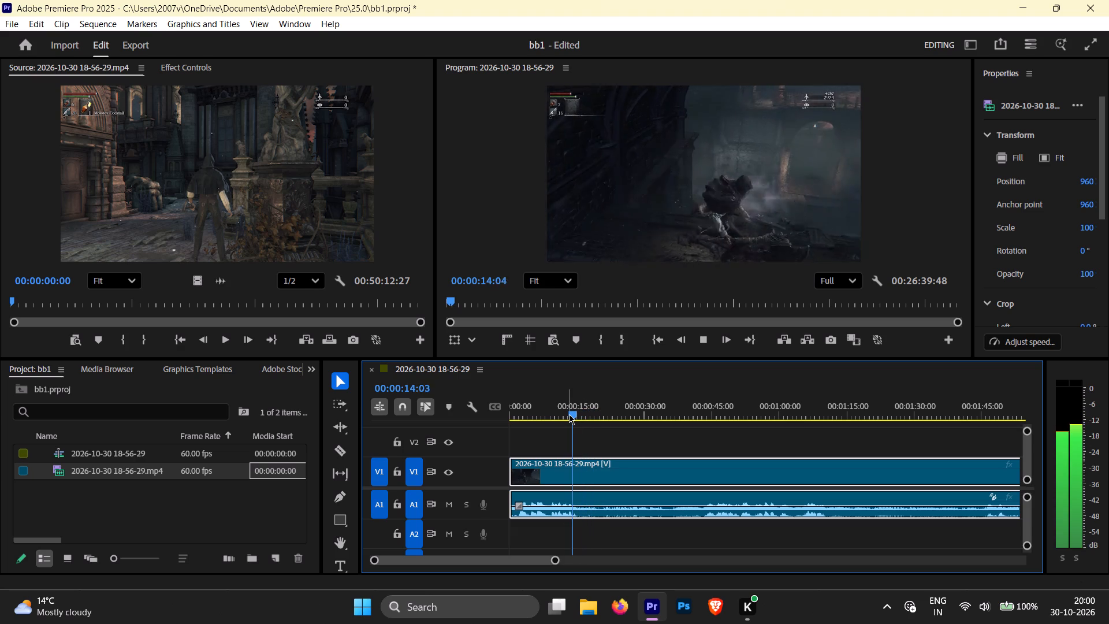
left_click_drag(571, 414, 566, 415)
key("space")
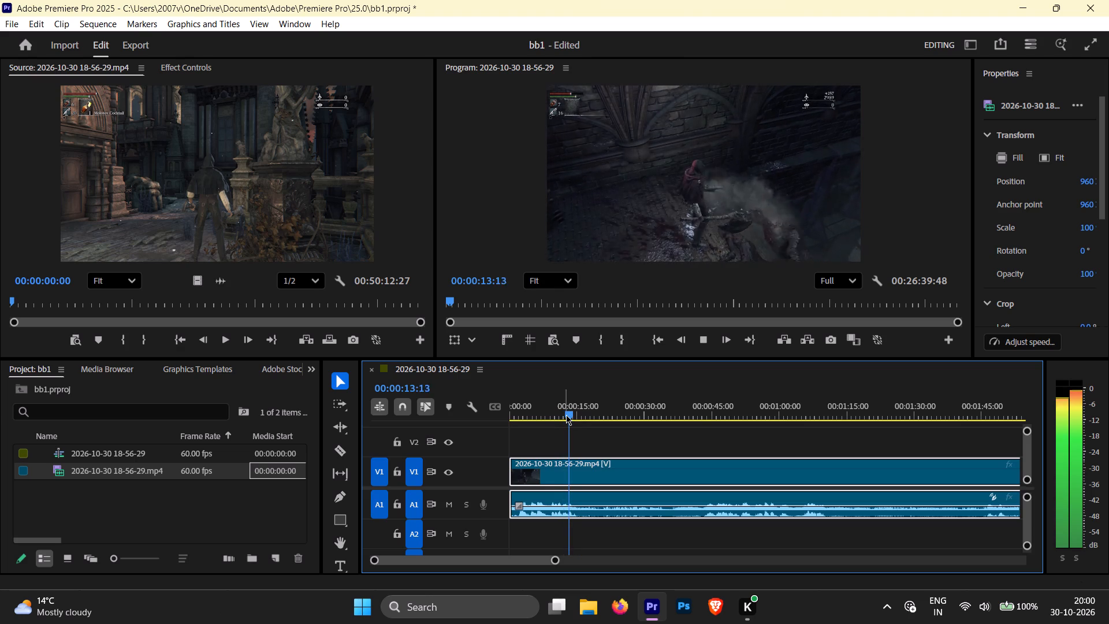
key("space")
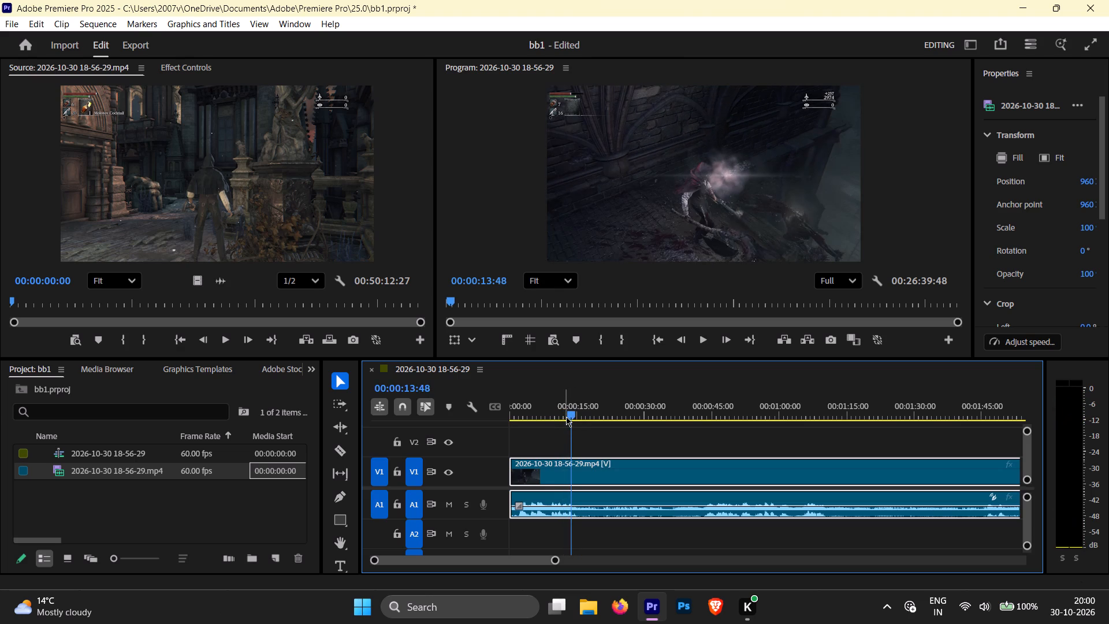
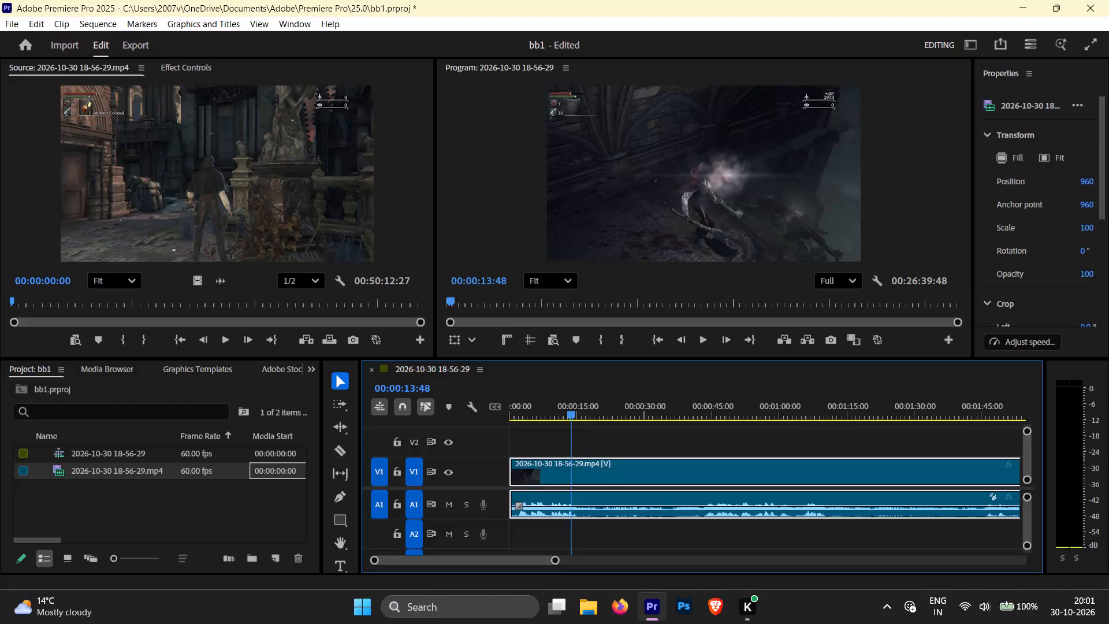
Split the gameplay clip's video and audio at 00:00:13:48, where the first fight ends.
key("ctrl+k")
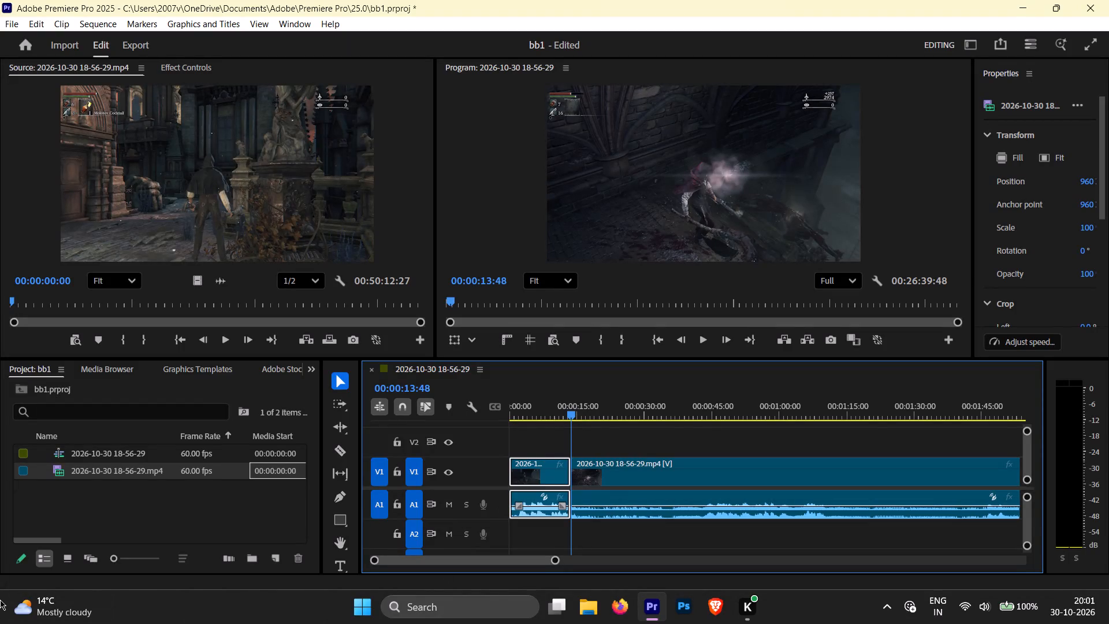
Play the footage following the cut to look for the next cut point, stopping at 00:00:33:46.
key("space")
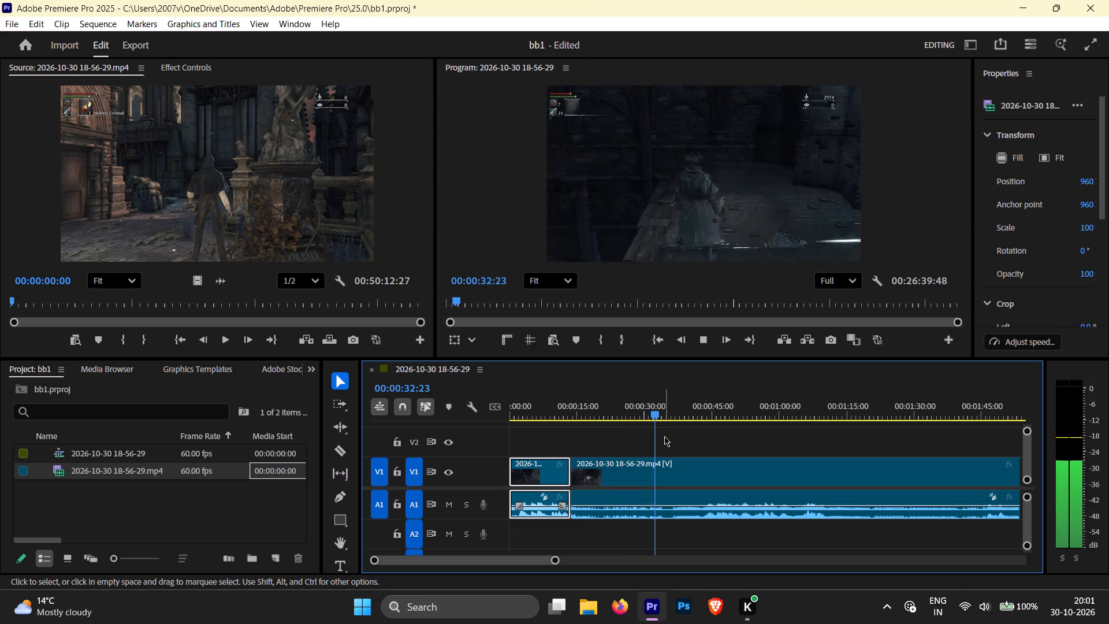
key("space")
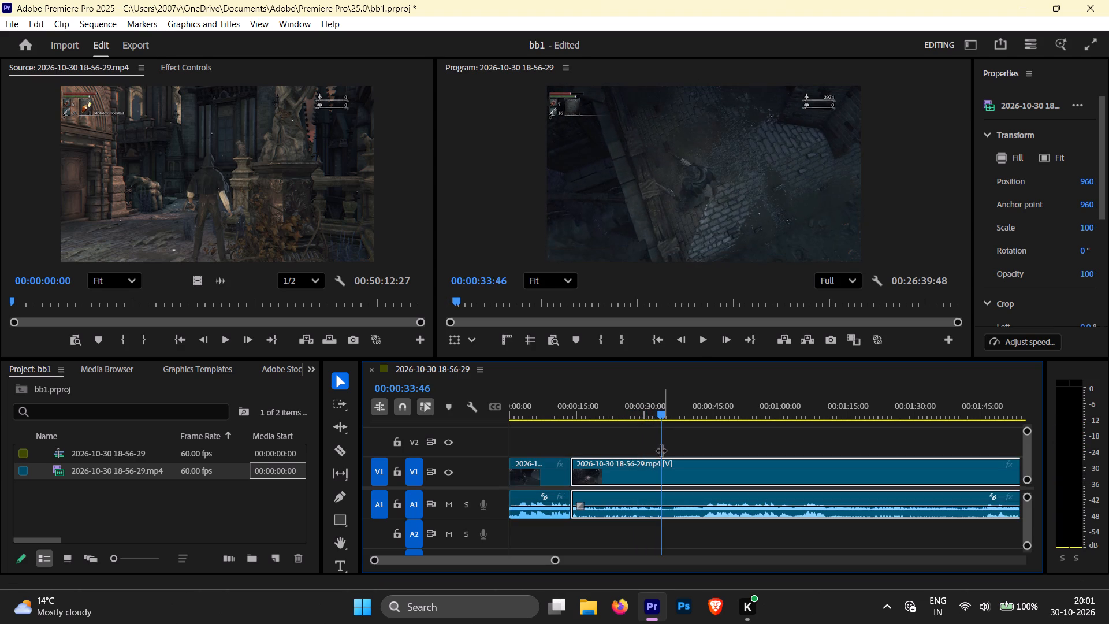
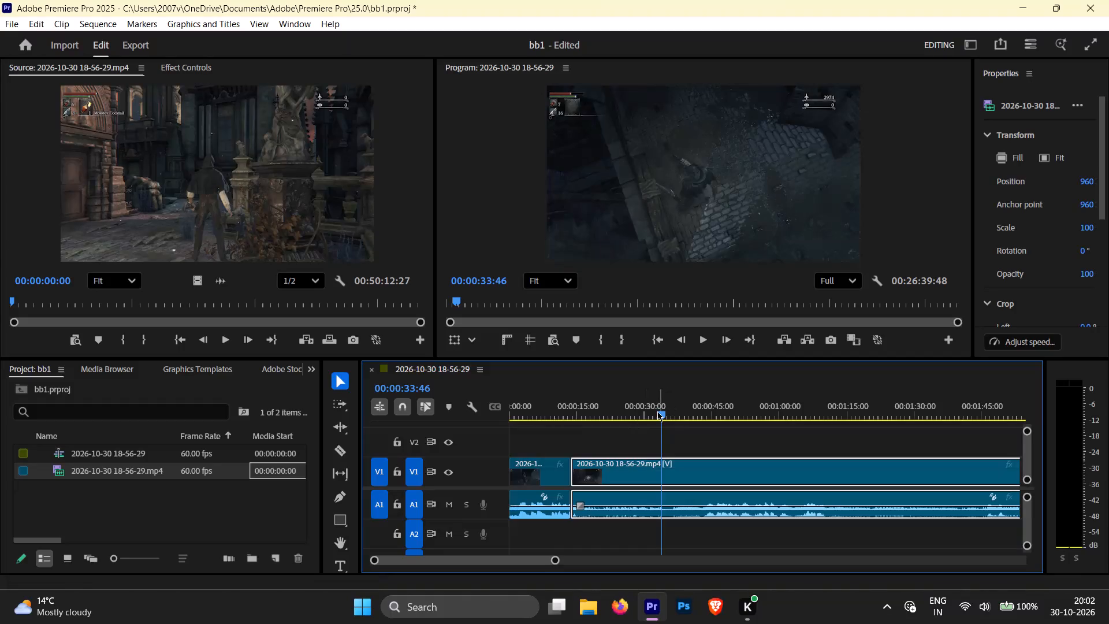
Split the gameplay clip's video and audio at 00:00:27:54, just before the character runs into the dark alley.
left_click_drag(664, 412, 657, 412)
key("space")
left_click_drag(660, 406, 654, 408)
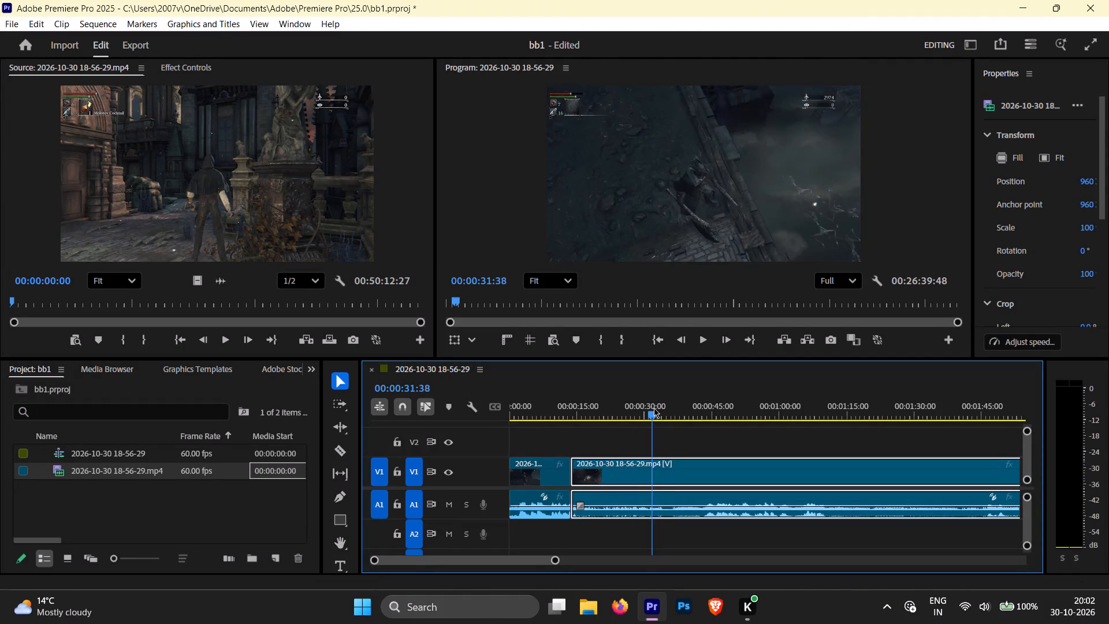
left_click_drag(654, 408, 647, 402)
left_click_drag(645, 402, 634, 403)
key("space")
key("space")
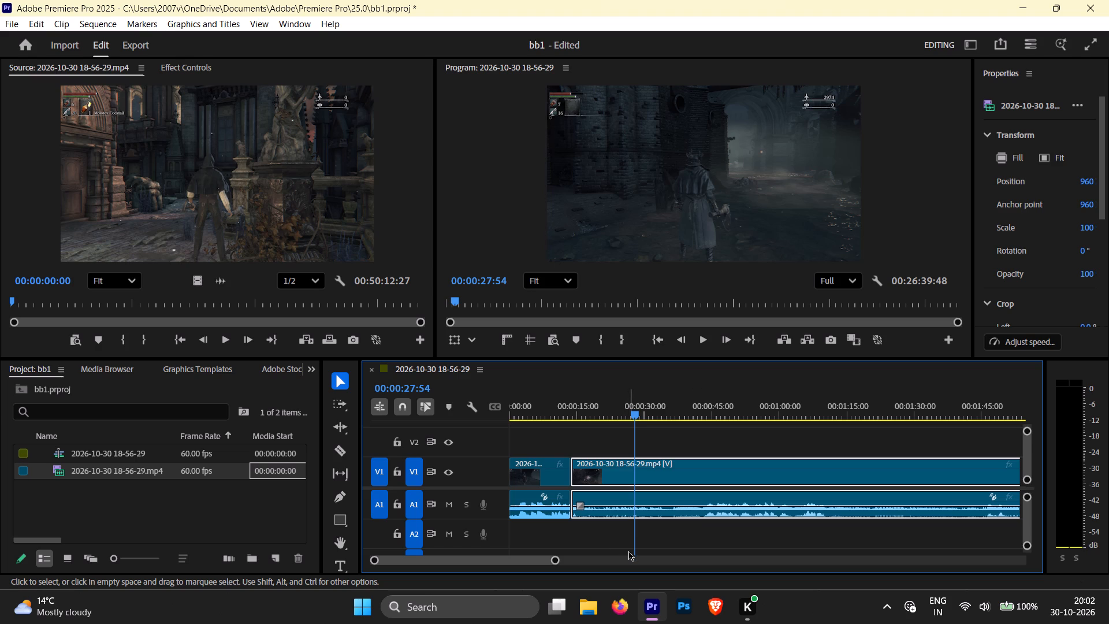
key("ctrl+k")
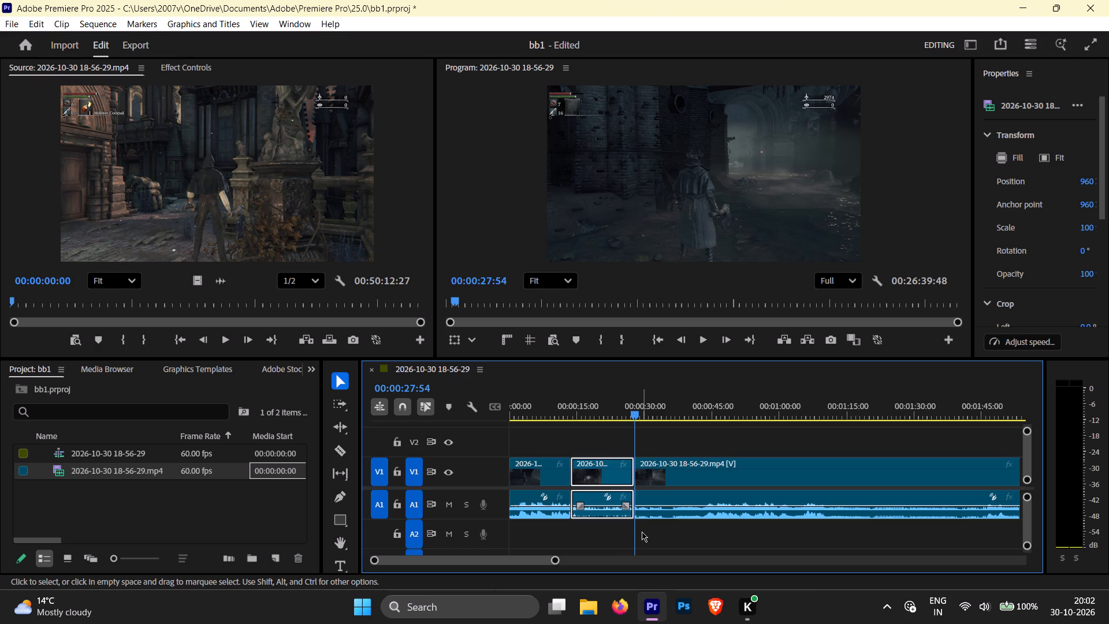
Delete the clip segment between the cuts at 00:00:13:48 and 00:00:27:54 from the timeline, keeping the source file in the project.
left_click(612, 474)
left_click(300, 555)
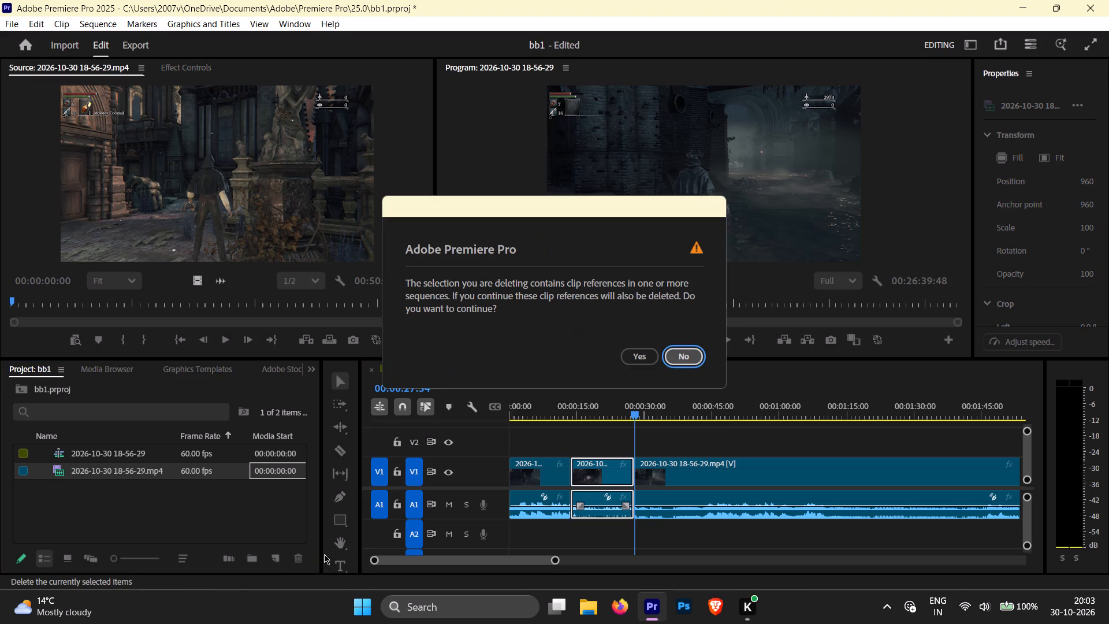
left_click(679, 358)
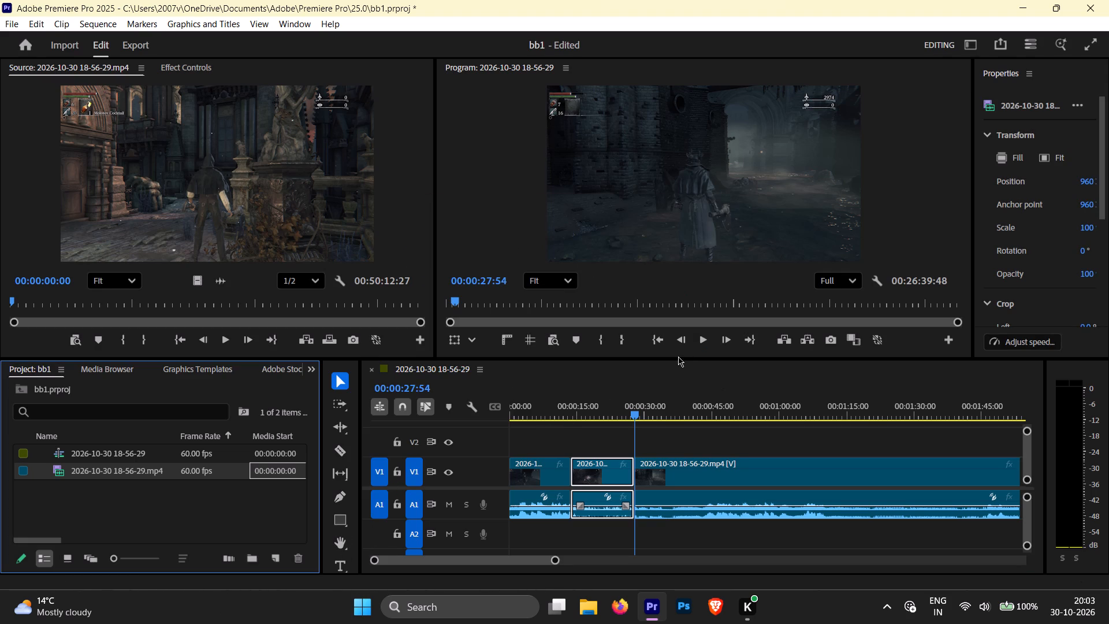
left_click(609, 477)
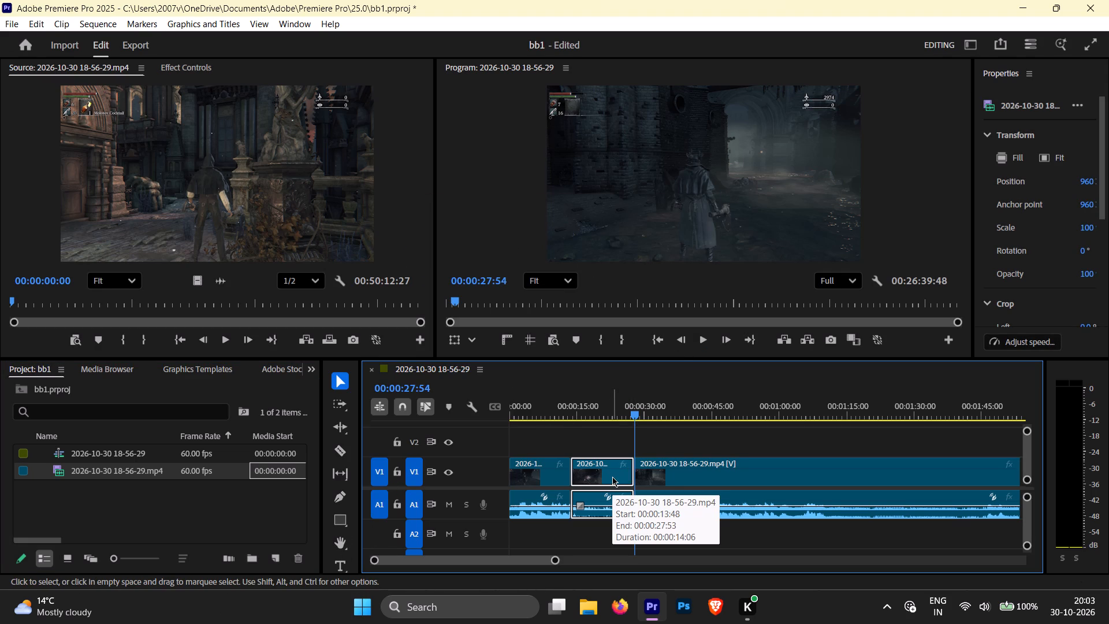
key("Delete")
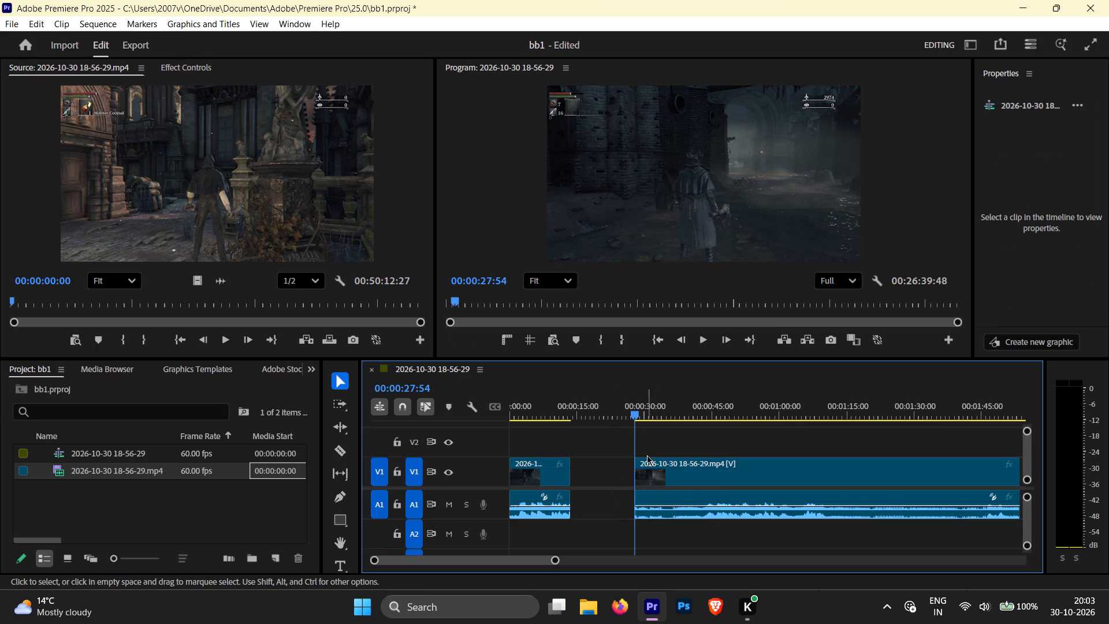
Play on from the cut and split the remaining gameplay clip's video and audio at 00:00:31:48.
key("space")
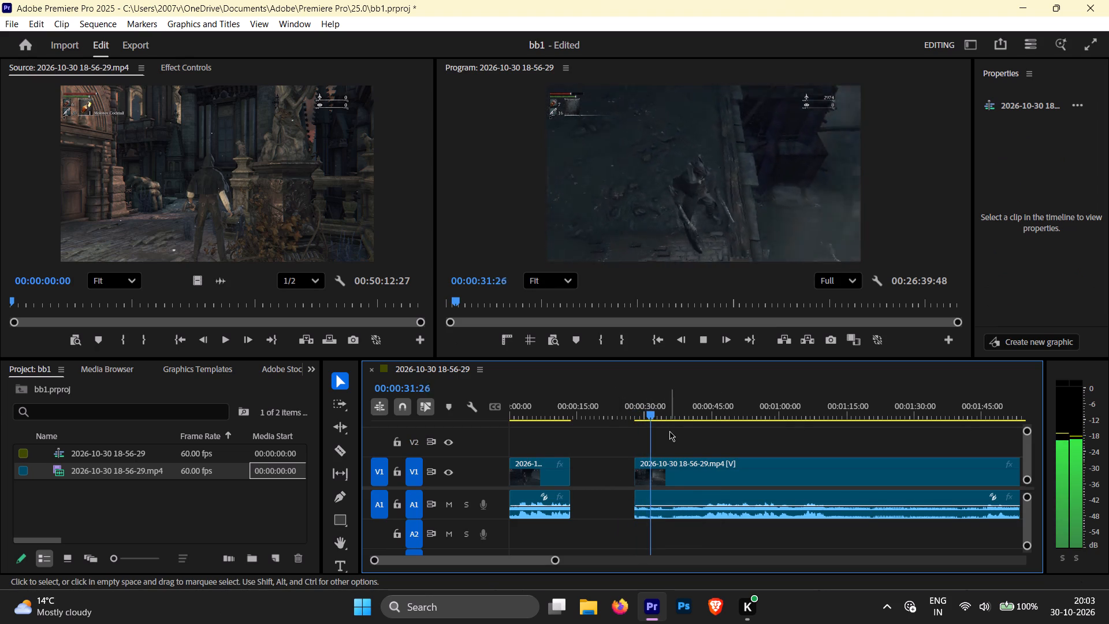
key("space")
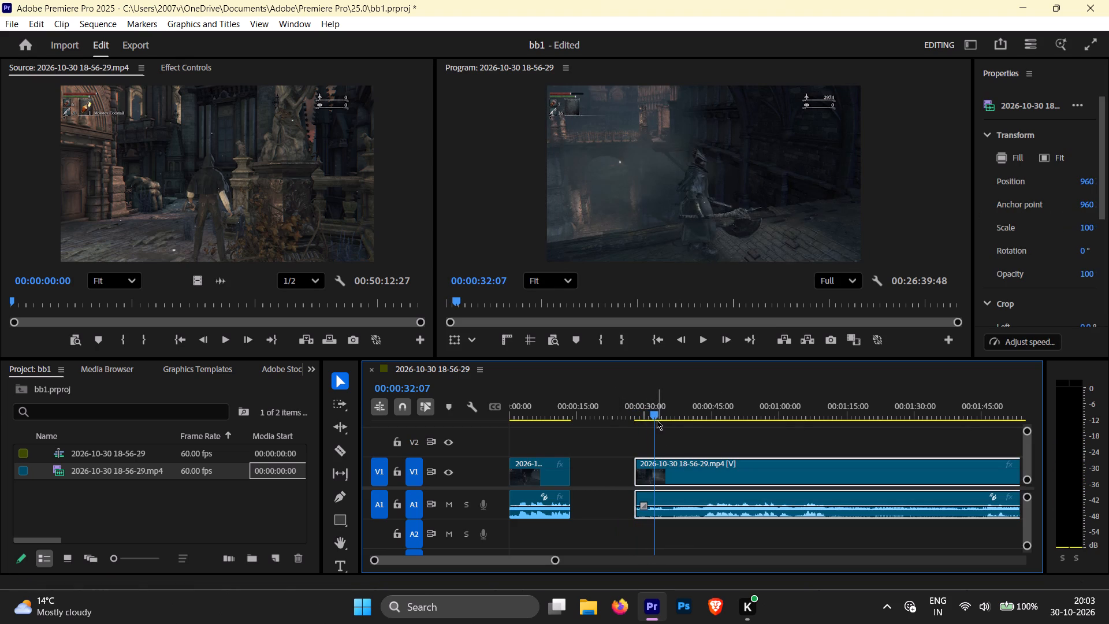
left_click(656, 414)
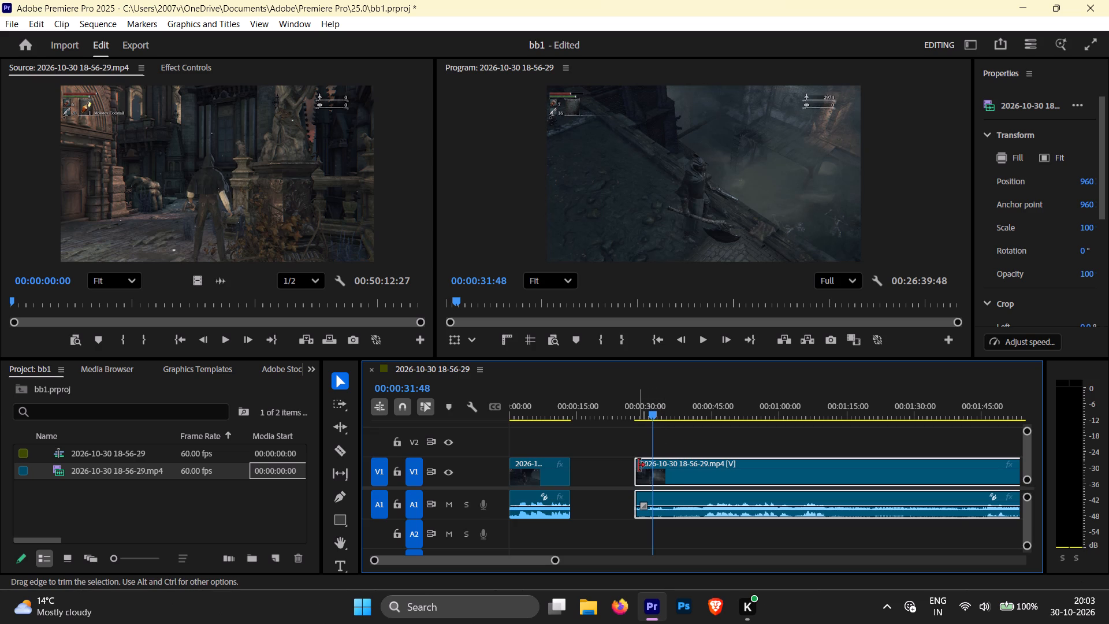
key("ctrl+k")
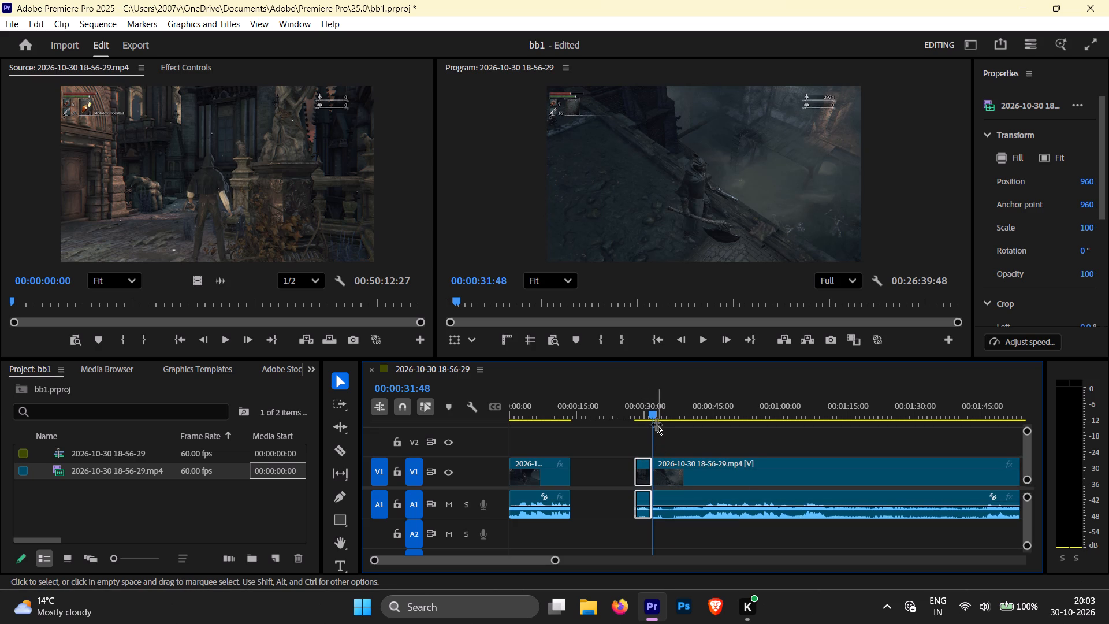
Scrub and play the footage after the 00:00:31:48 cut to look for the start of the next fight.
key("space")
left_click_drag(656, 415, 683, 411)
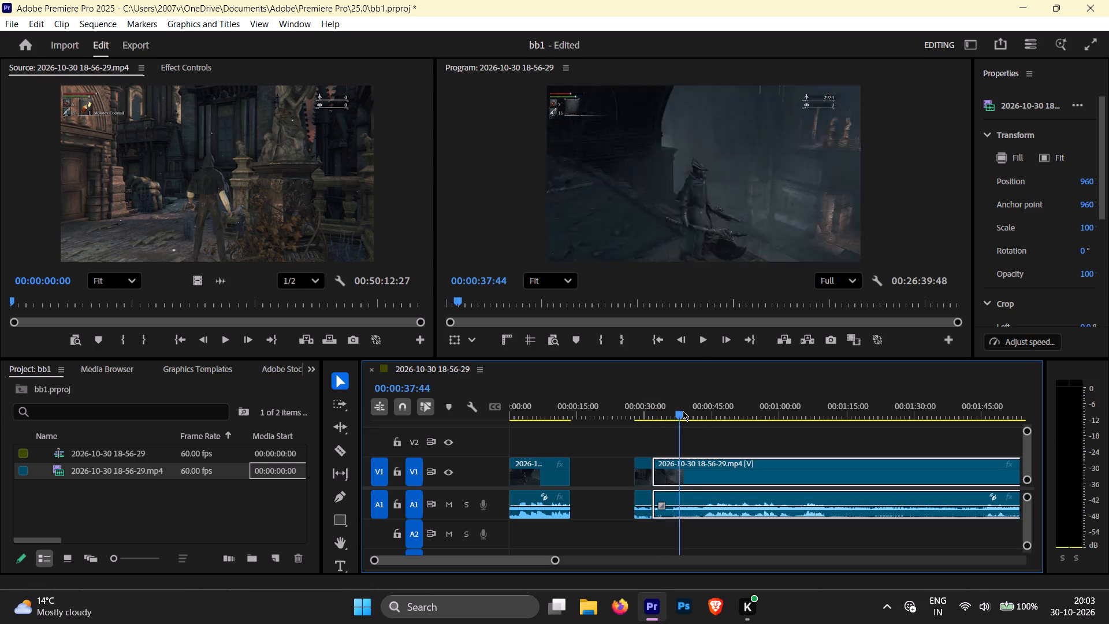
left_click_drag(683, 411, 750, 406)
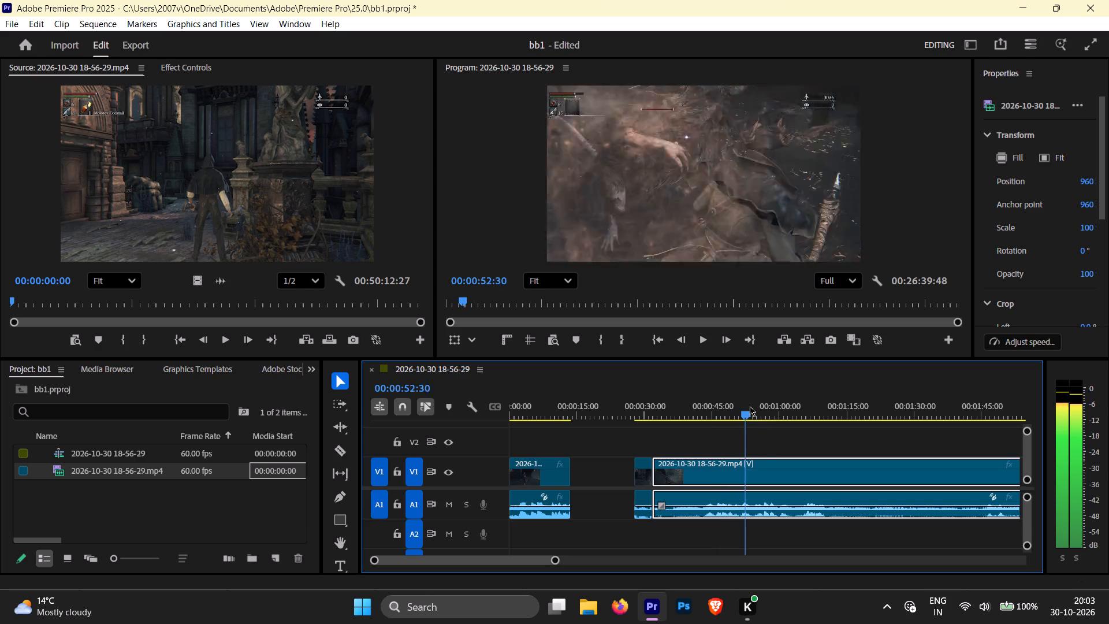
left_click_drag(750, 406, 873, 417)
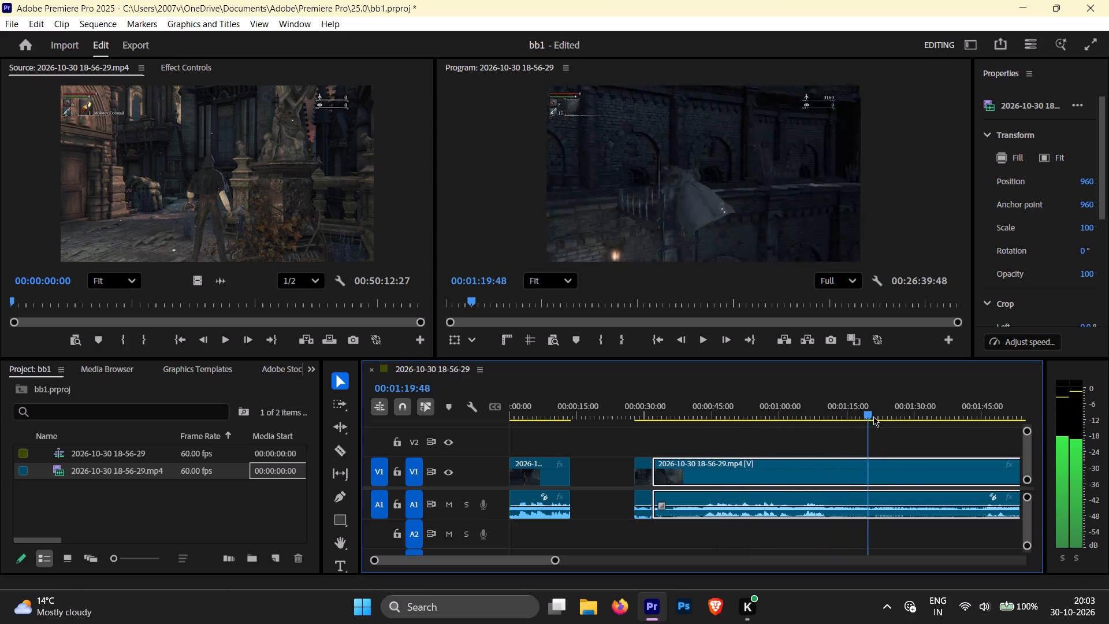
left_click_drag(873, 417, 980, 418)
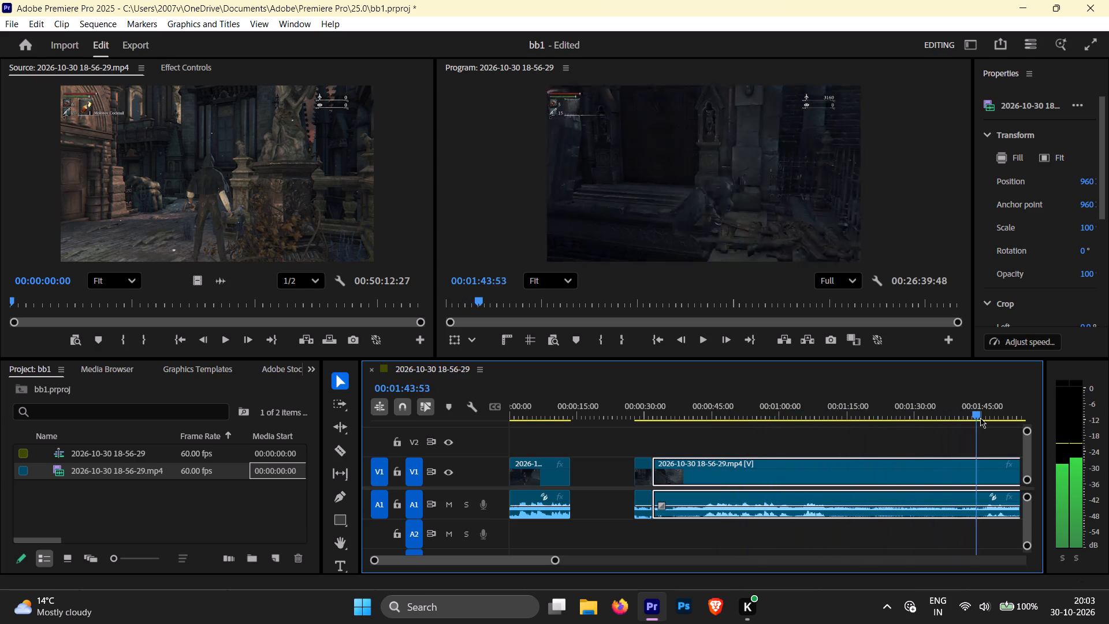
left_click_drag(980, 418, 996, 417)
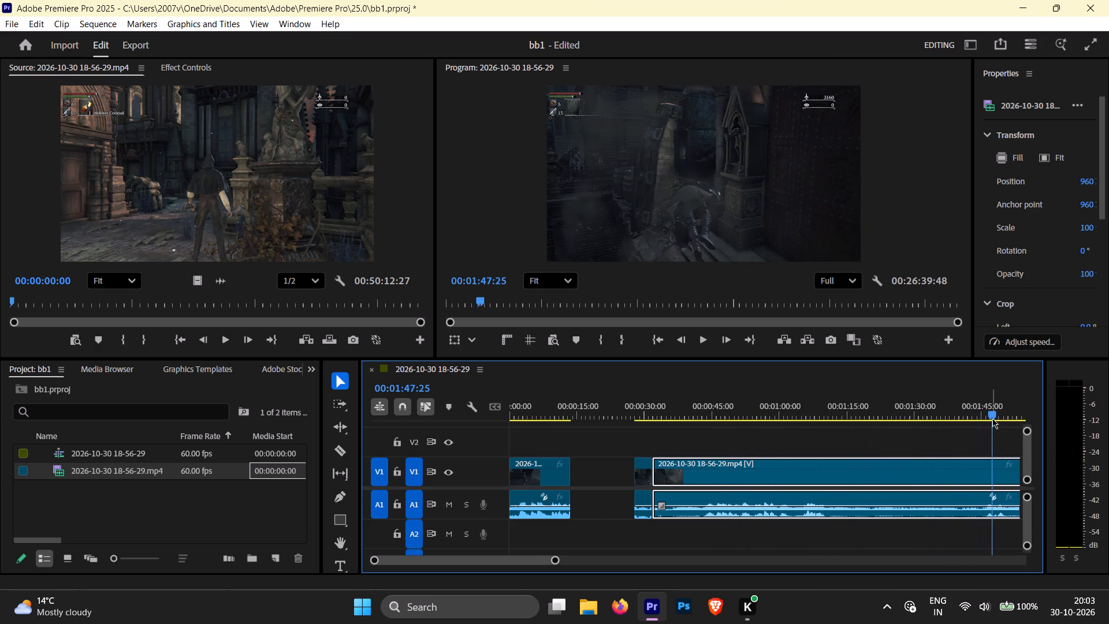
scroll(991, 420, "down", 3)
scroll(946, 440, "down", 3)
scroll(892, 479, "down", 7)
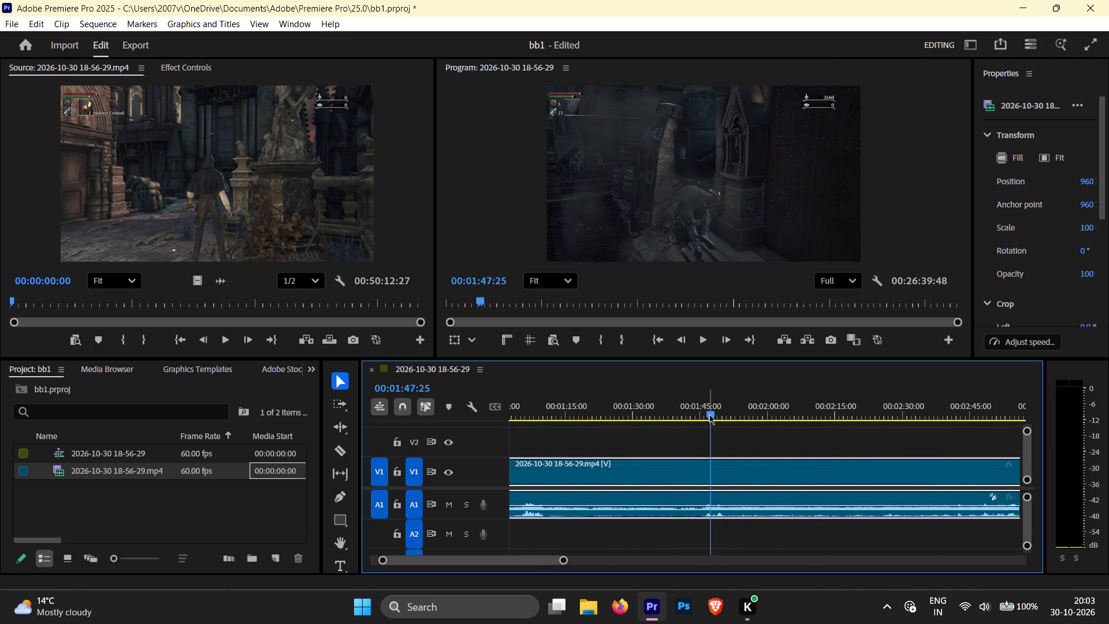
left_click_drag(709, 414, 806, 413)
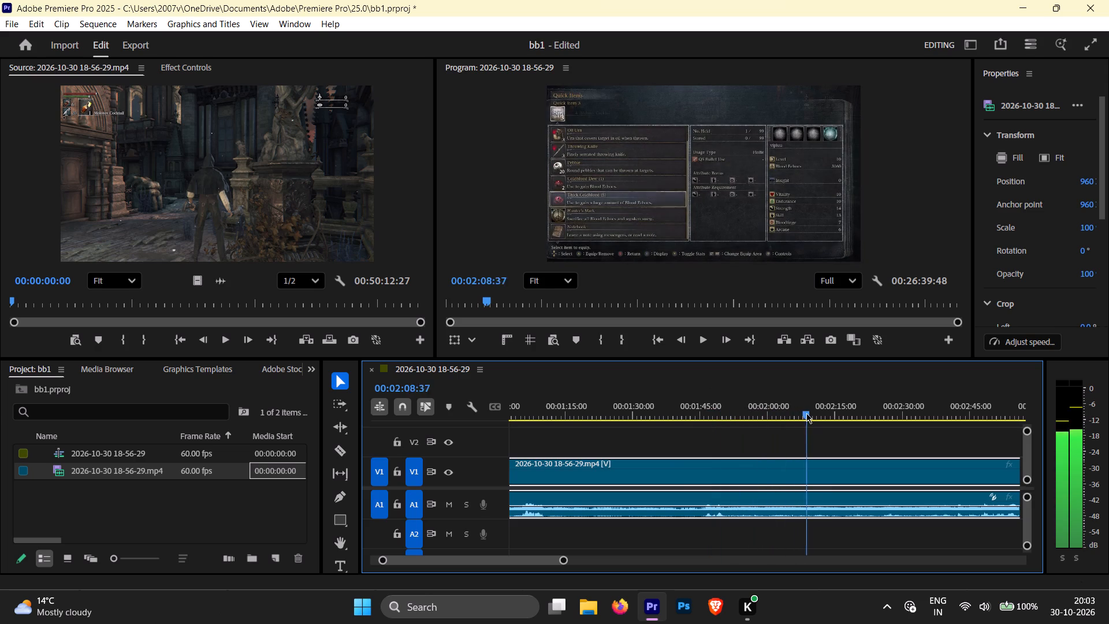
left_click_drag(806, 413, 861, 415)
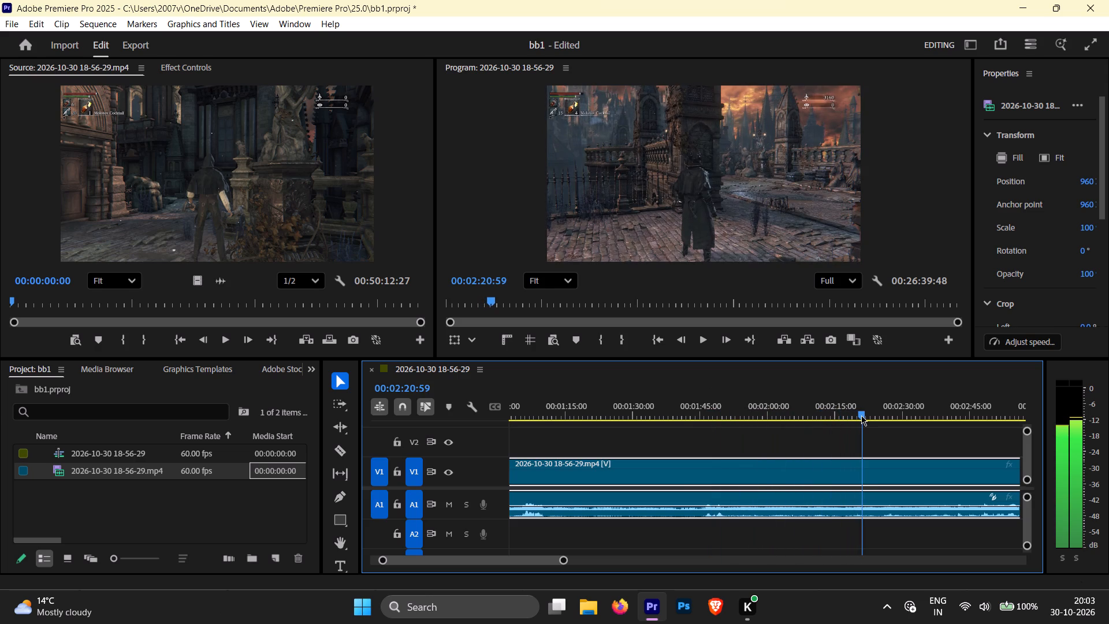
left_click_drag(861, 415, 873, 415)
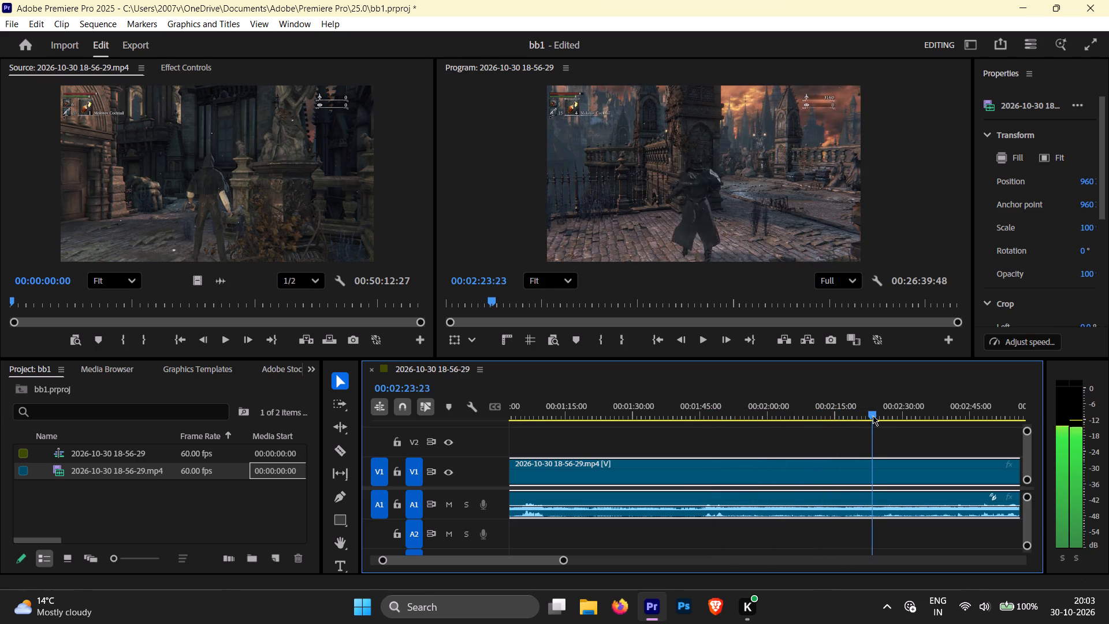
left_click_drag(873, 415, 896, 414)
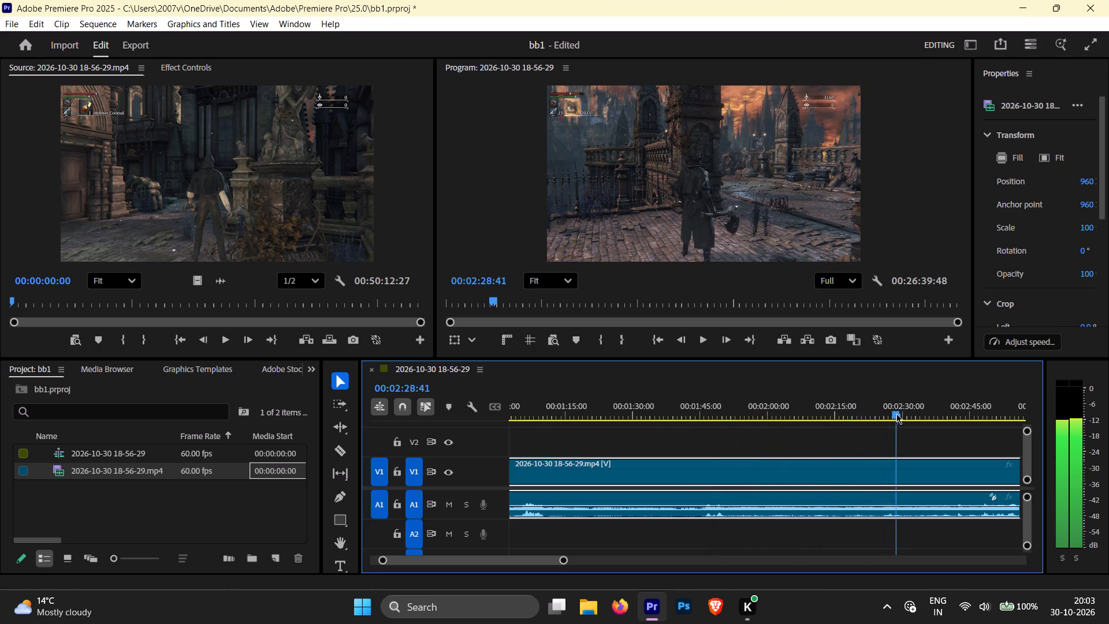
left_click_drag(896, 414, 924, 414)
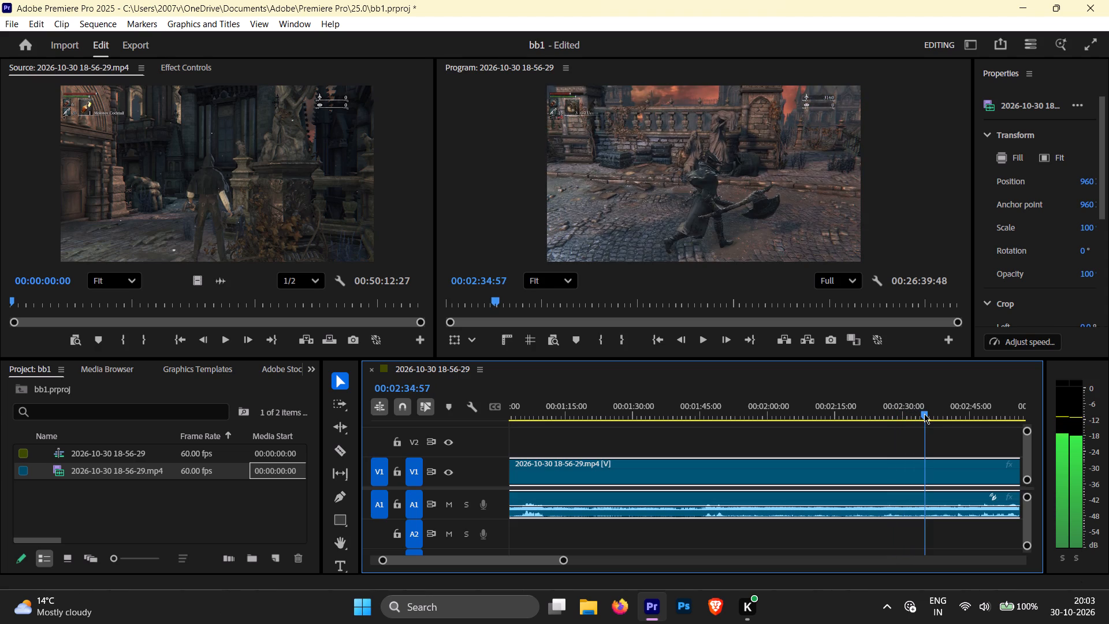
left_click_drag(924, 414, 932, 413)
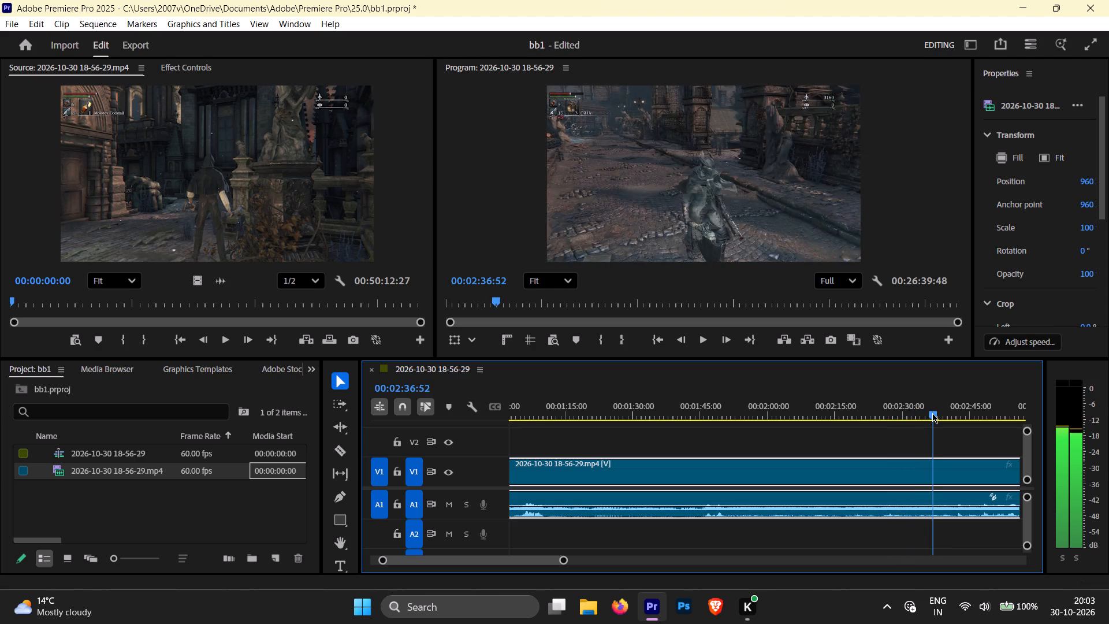
left_click_drag(932, 413, 917, 414)
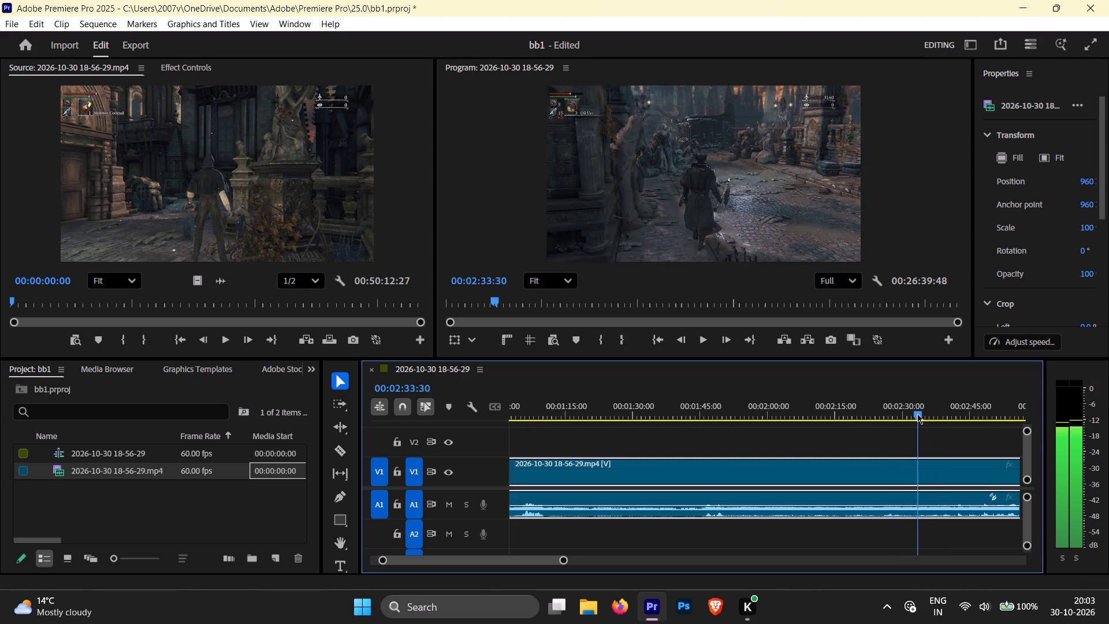
left_click_drag(917, 414, 913, 414)
key("space")
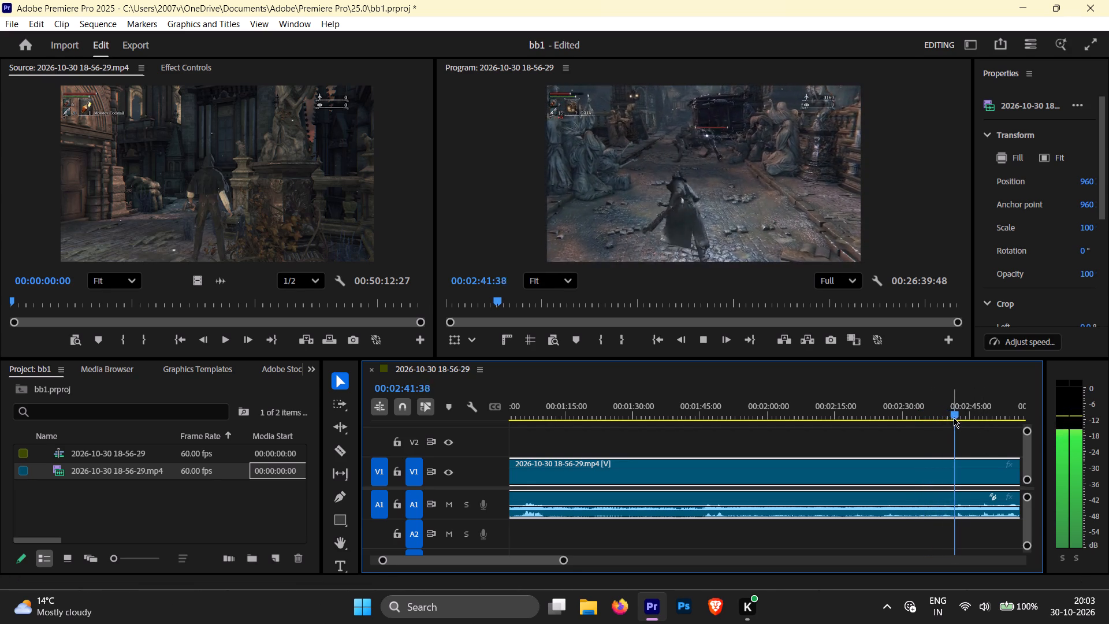
Split the gameplay clip's video and audio at 00:02:39:17, where the character faces the enemy in the street.
left_click_drag(955, 414, 950, 414)
left_click_drag(950, 414, 944, 414)
key("space")
key("space")
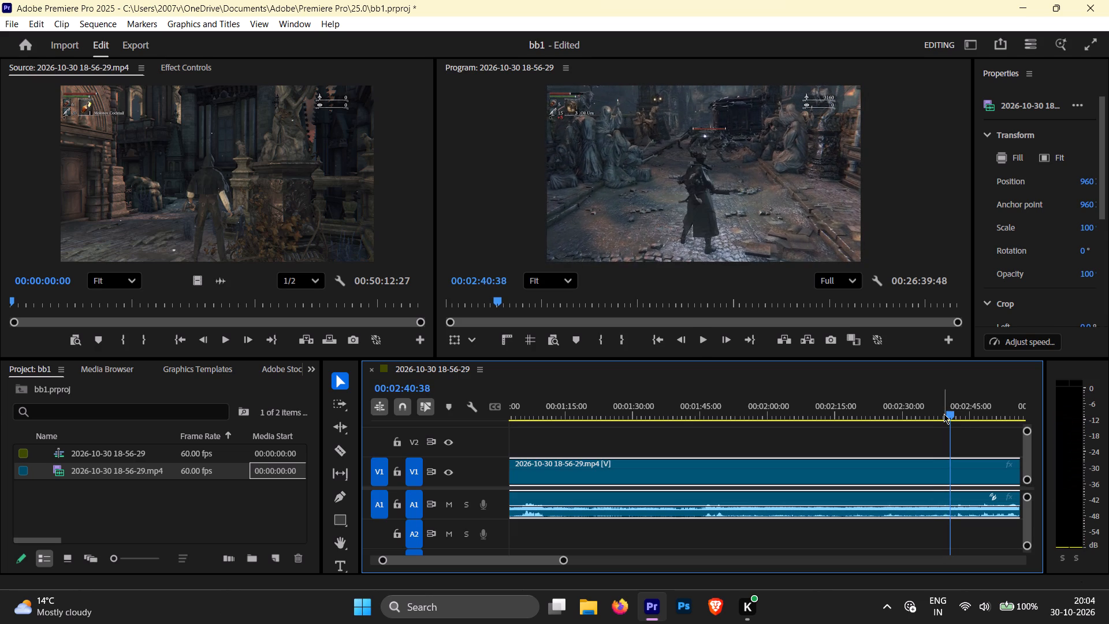
left_click_drag(947, 413, 941, 413)
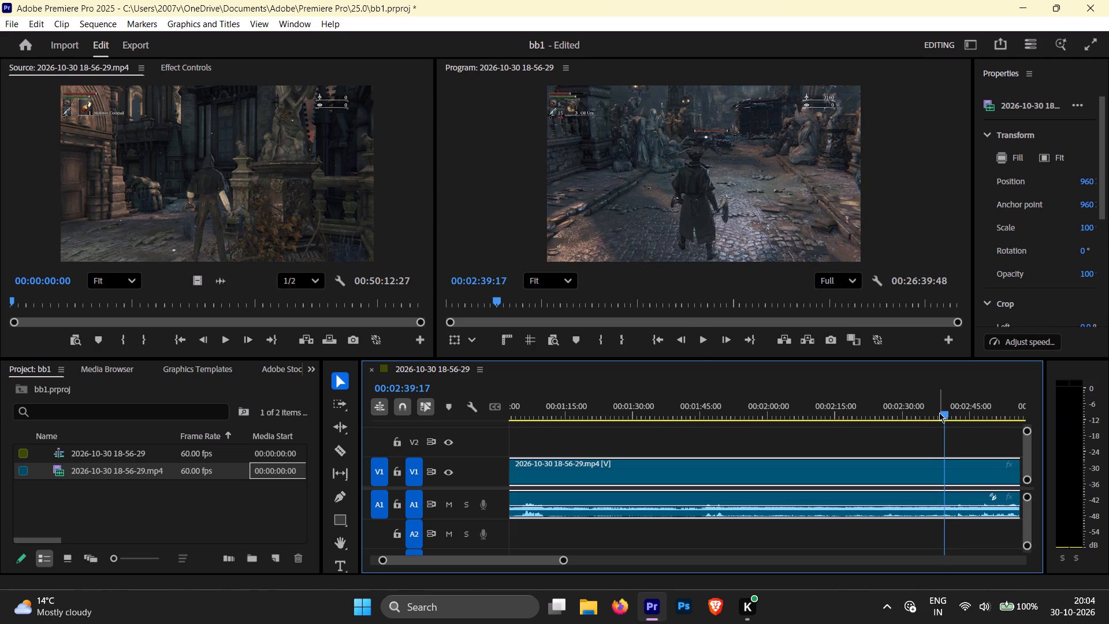
key("ctrl+k")
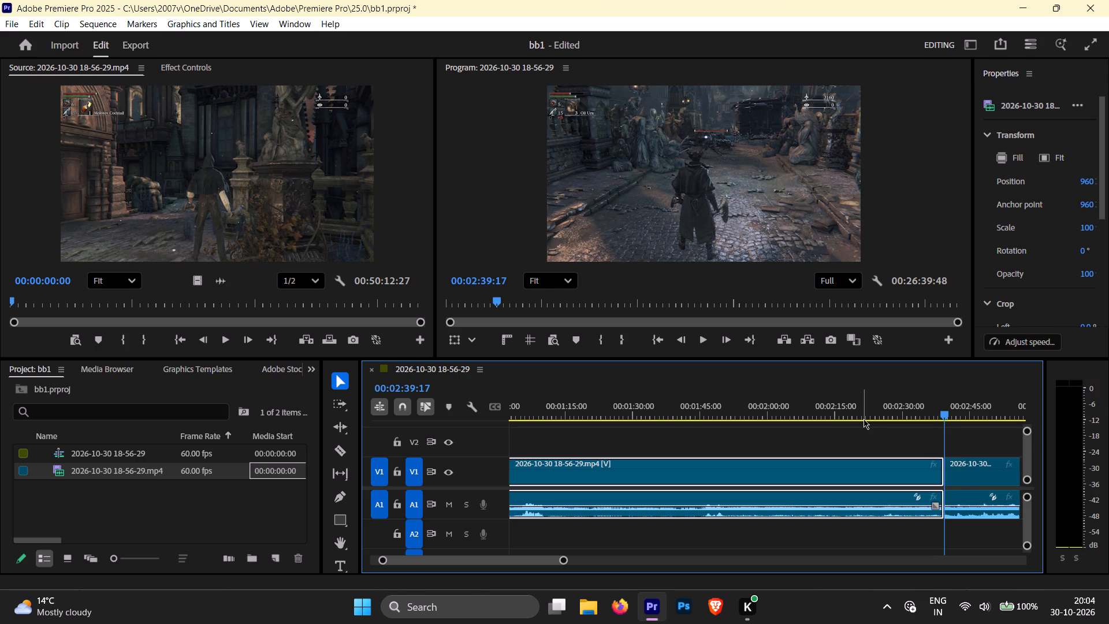
Delete the clip segment between the cuts at 00:00:31:48 and 00:02:39:17.
left_click(875, 477)
key("Delete")
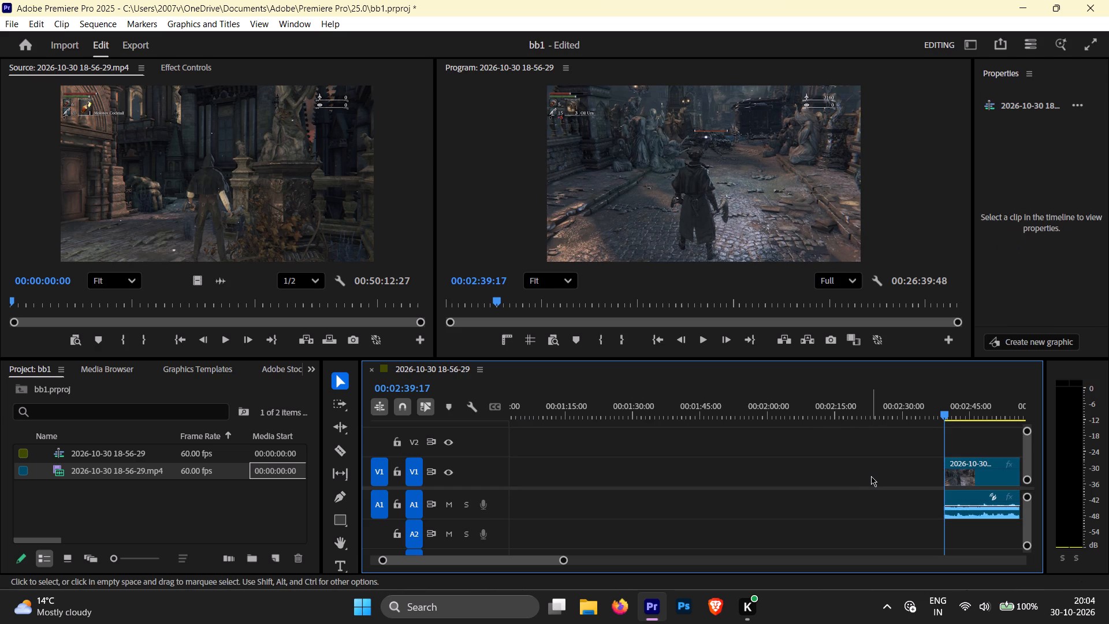
Ripple delete both empty gaps on the timeline, the one before 00:02:39:17 and the one after 00:00:13:48.
right_click(772, 476)
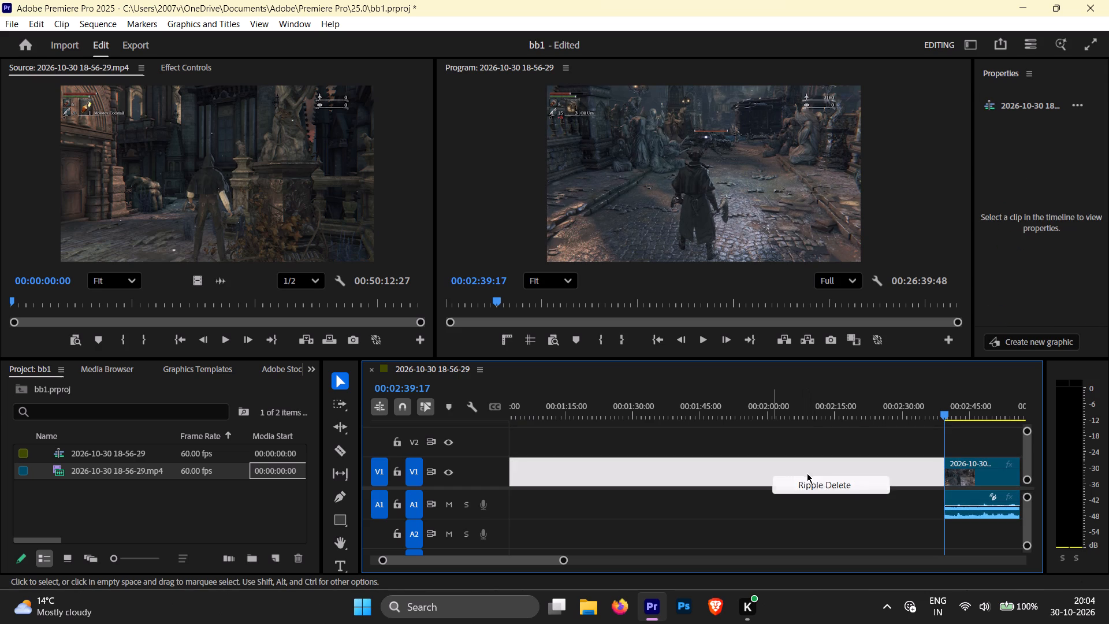
left_click(809, 481)
right_click(601, 481)
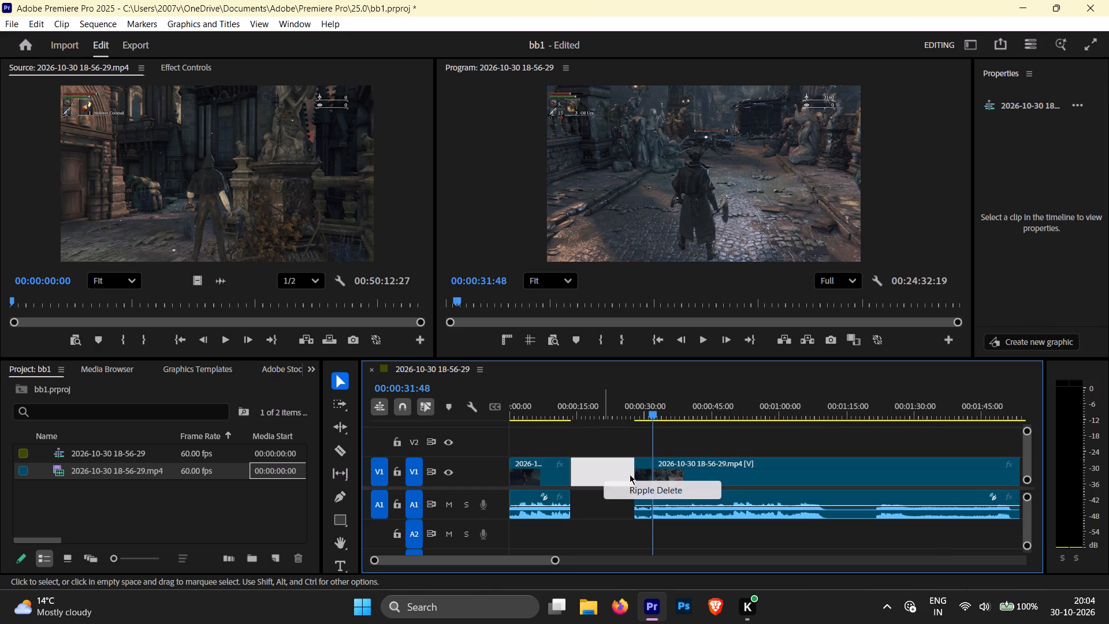
left_click(640, 485)
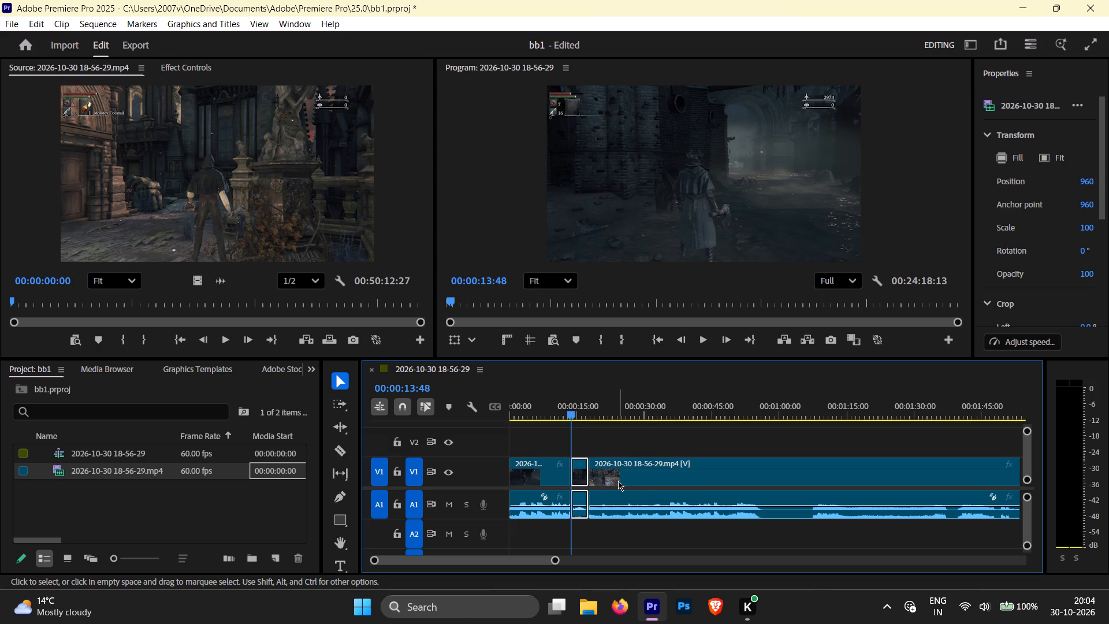
Review the joined footage from 00:00:13:48 and move ahead to 00:00:17:49, near the start of the last clip.
key("space")
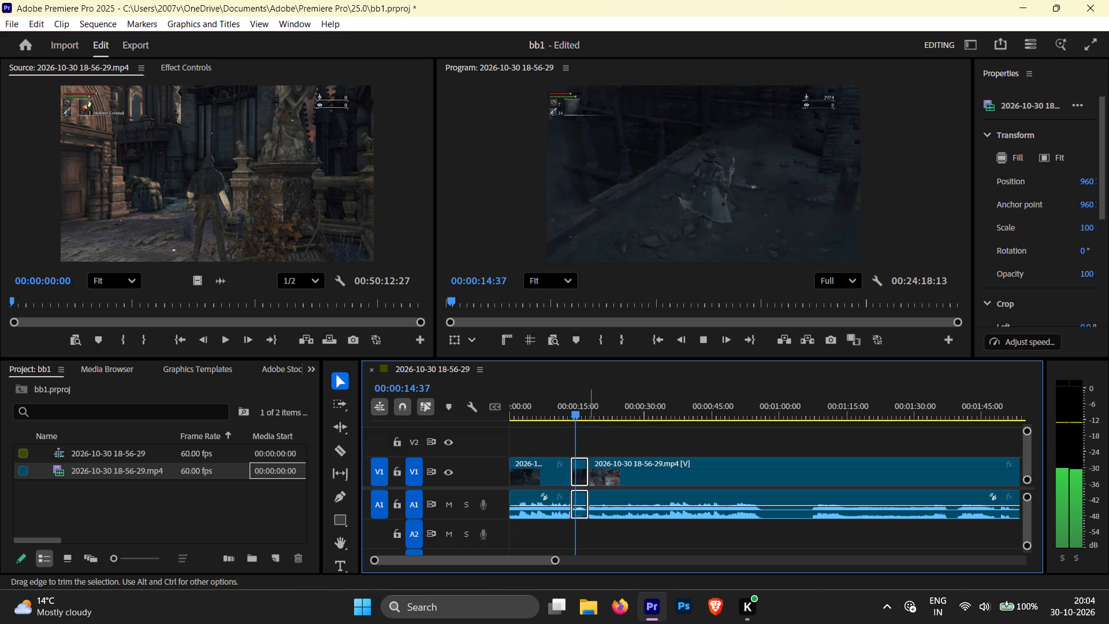
left_click_drag(580, 414, 591, 413)
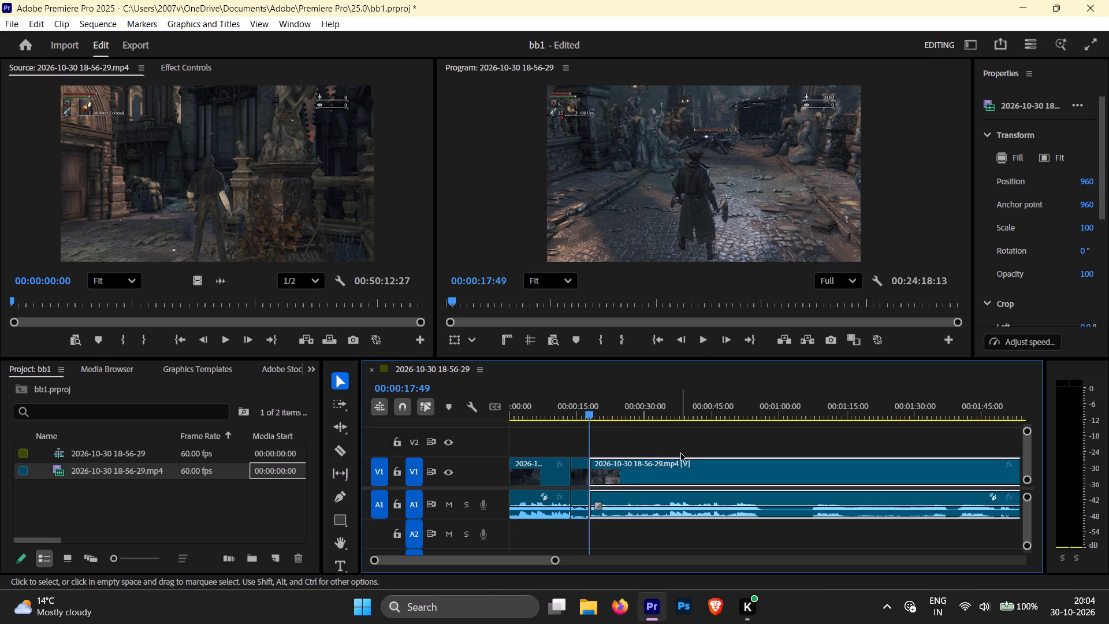
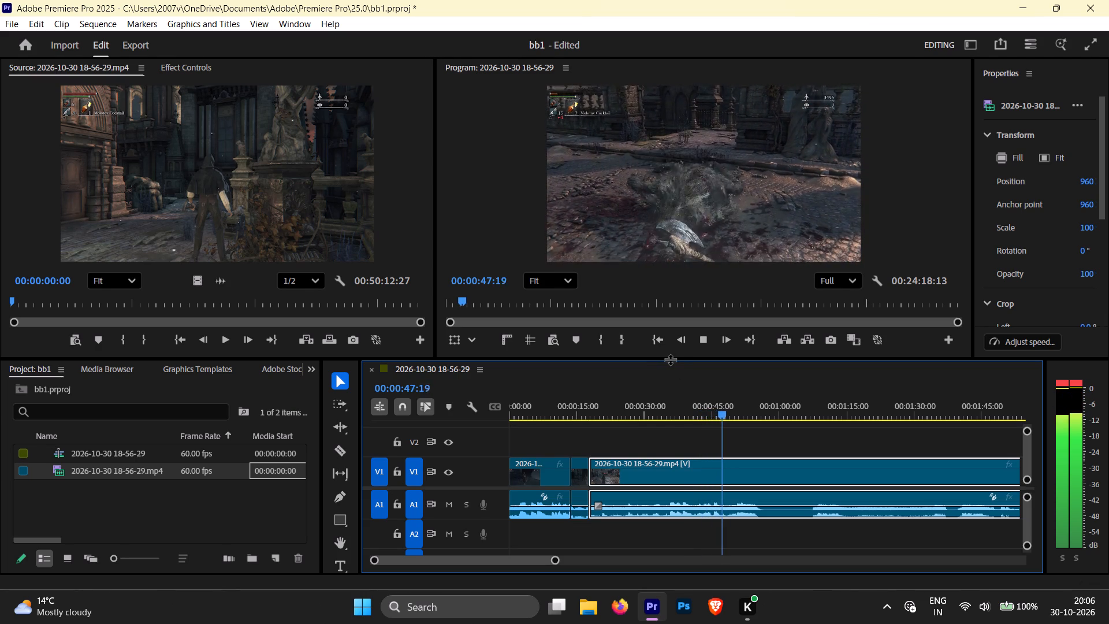
Split the gameplay clip's video and audio at 00:00:54:16, where the YOU DIED text appears over the fallen character.
left_click(734, 414)
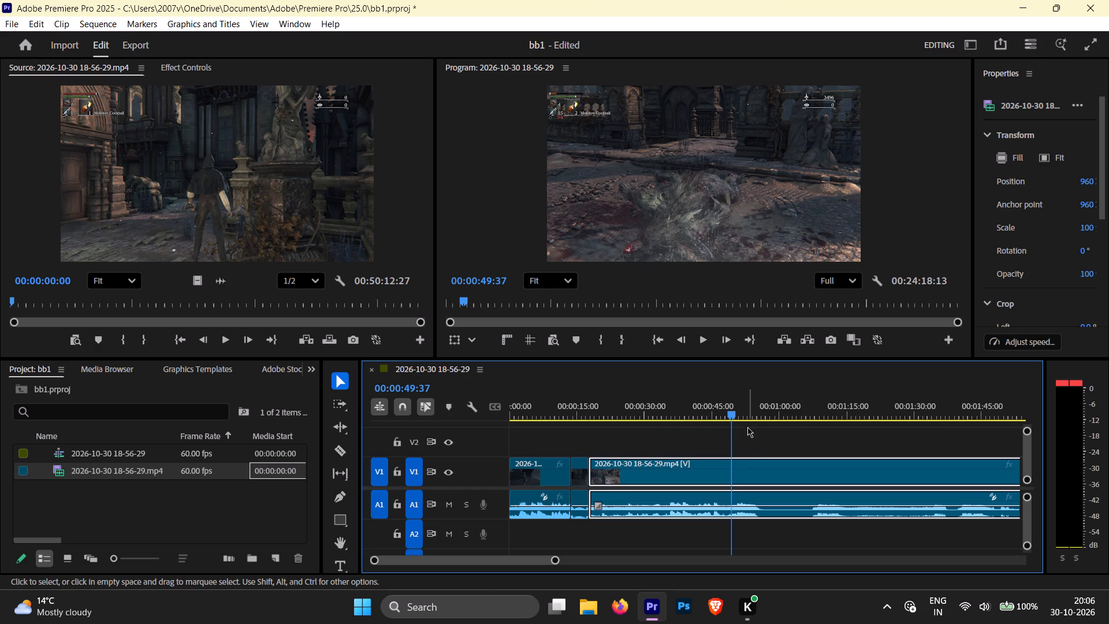
key("space")
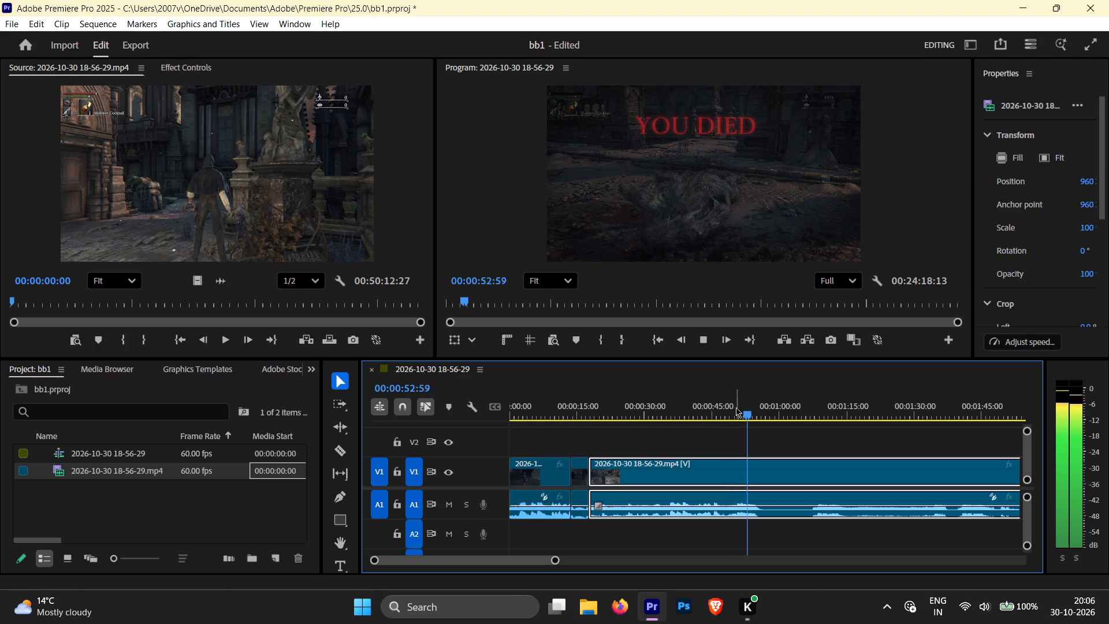
key("space")
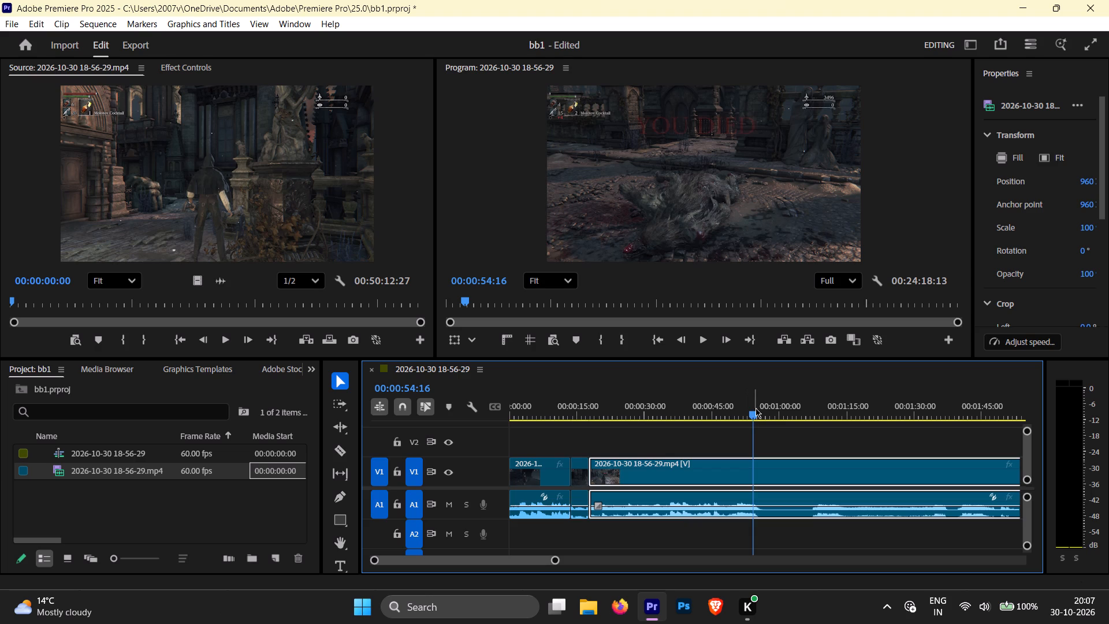
key("ctrl+k")
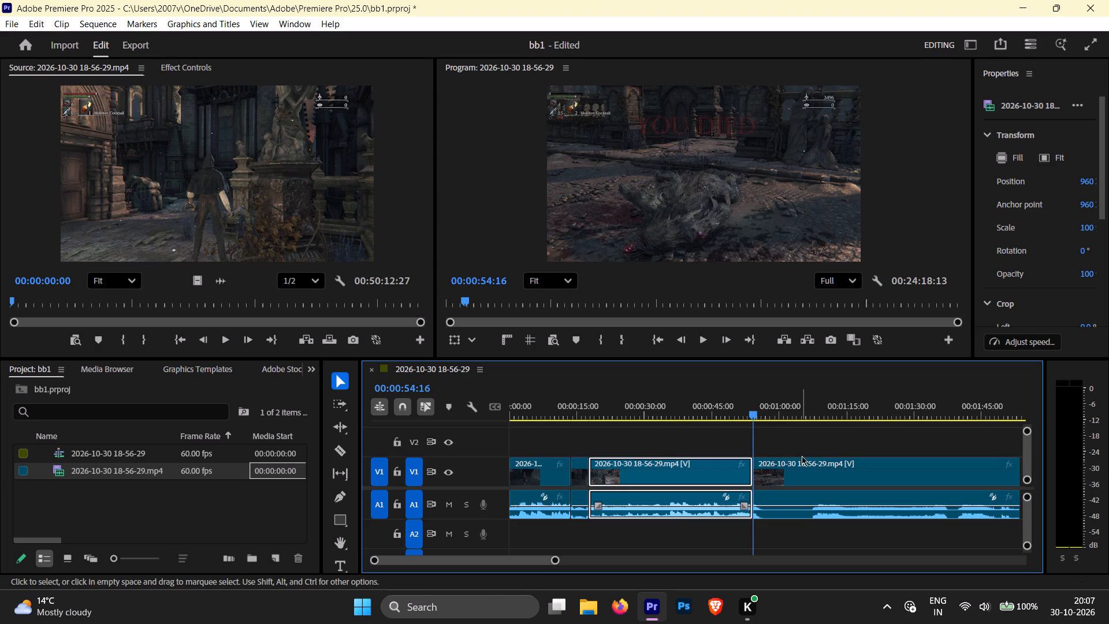
Skim the footage after the 00:00:54:16 cut through to 00:20:28:49, looking for where the next eventful section begins.
key("space")
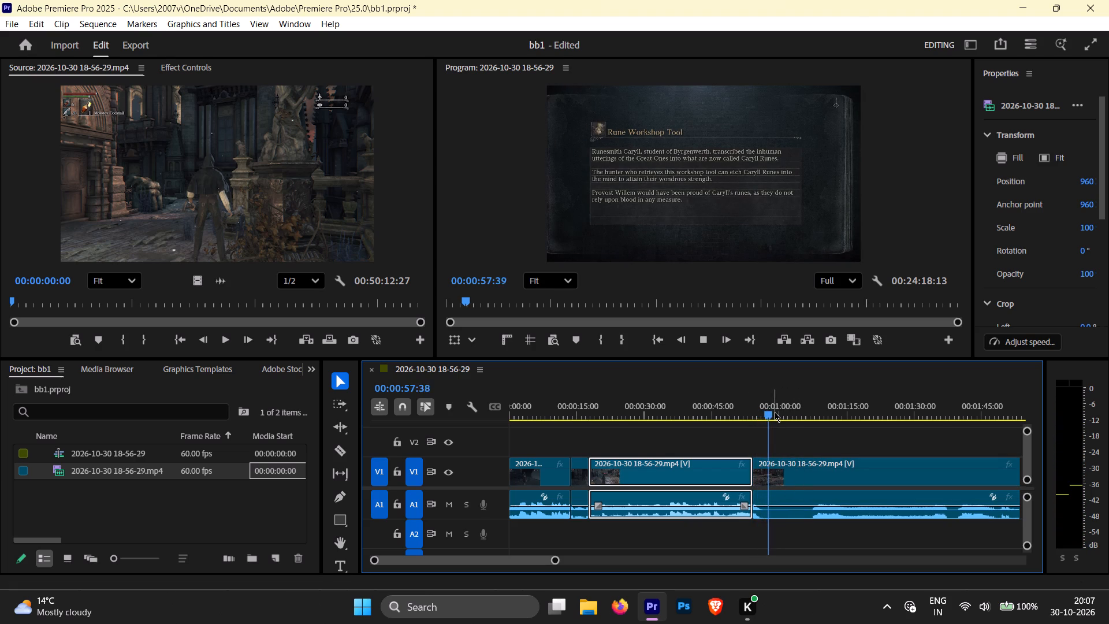
left_click_drag(778, 413, 892, 419)
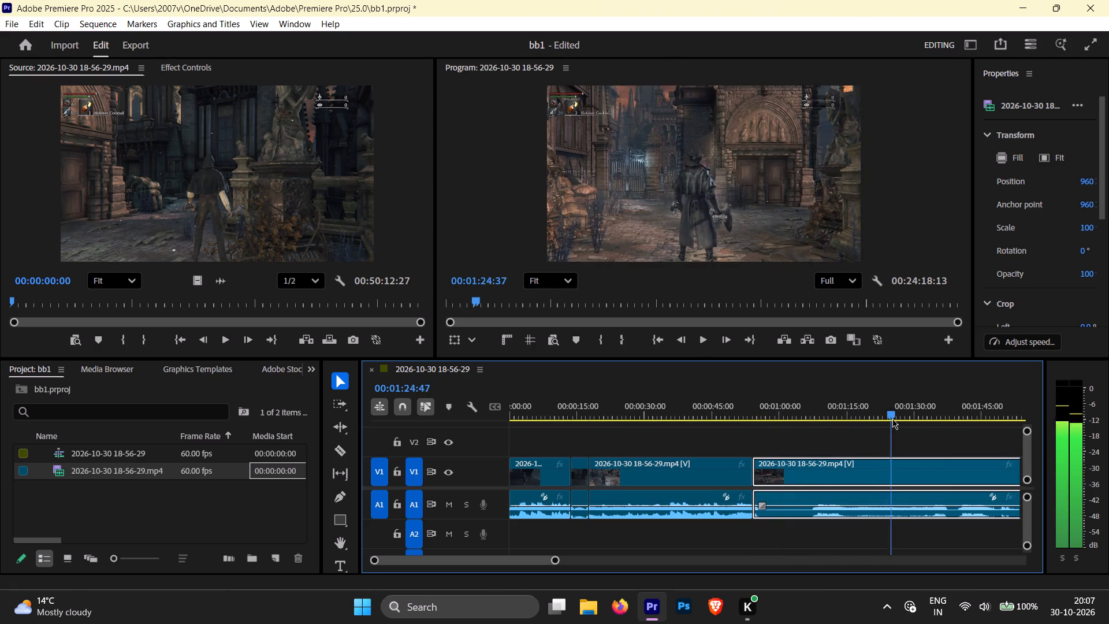
left_click_drag(892, 419, 1033, 416)
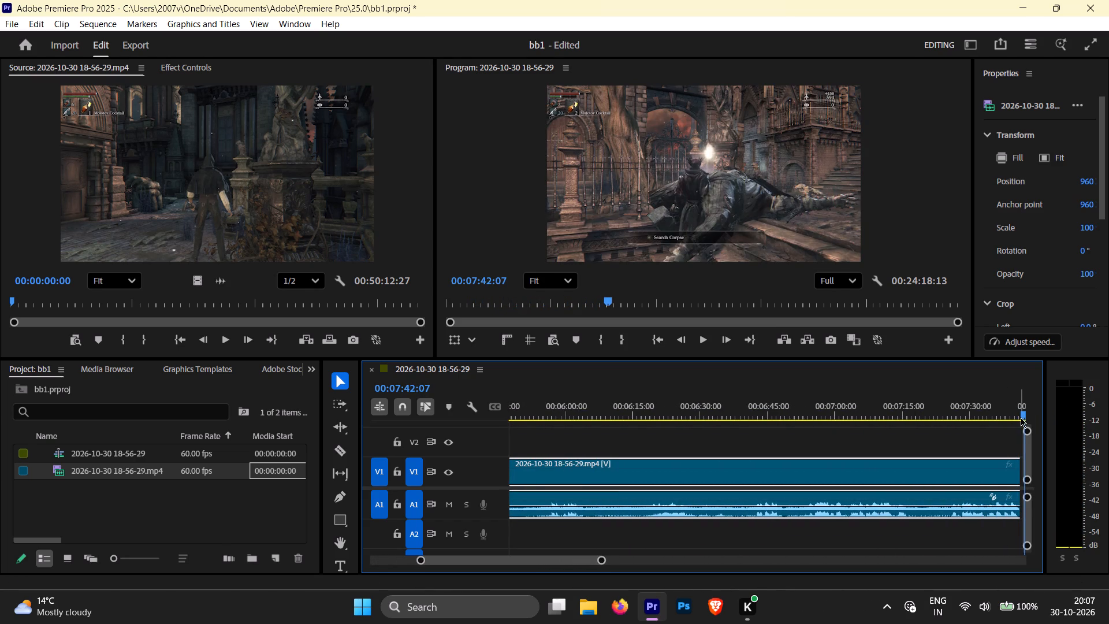
left_click_drag(1021, 415, 1034, 411)
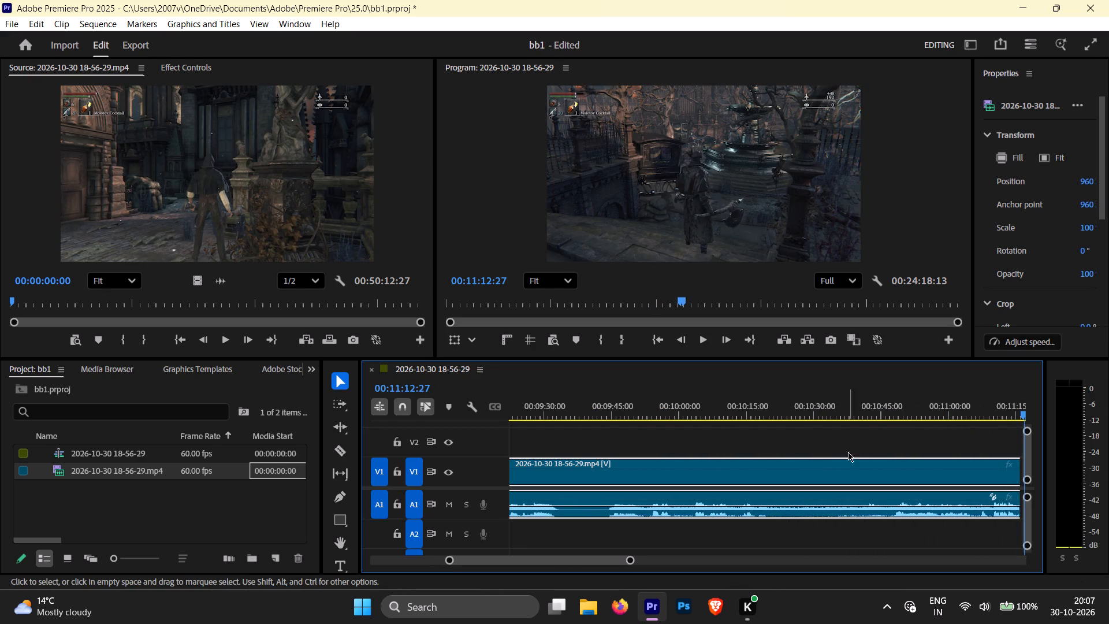
scroll(868, 459, "down", 13)
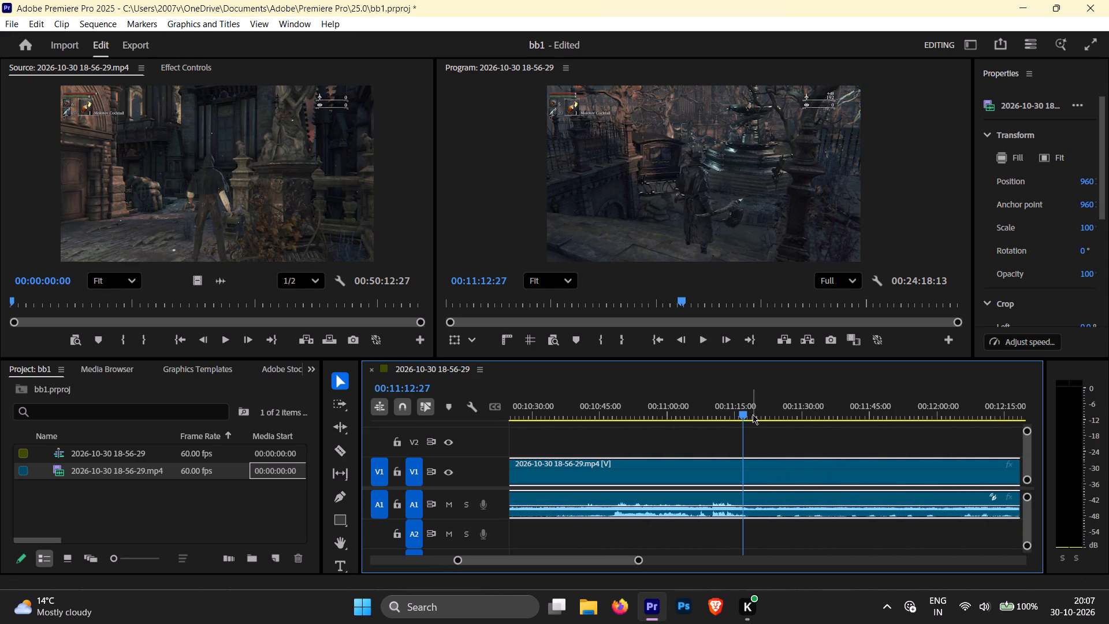
left_click_drag(752, 414, 984, 422)
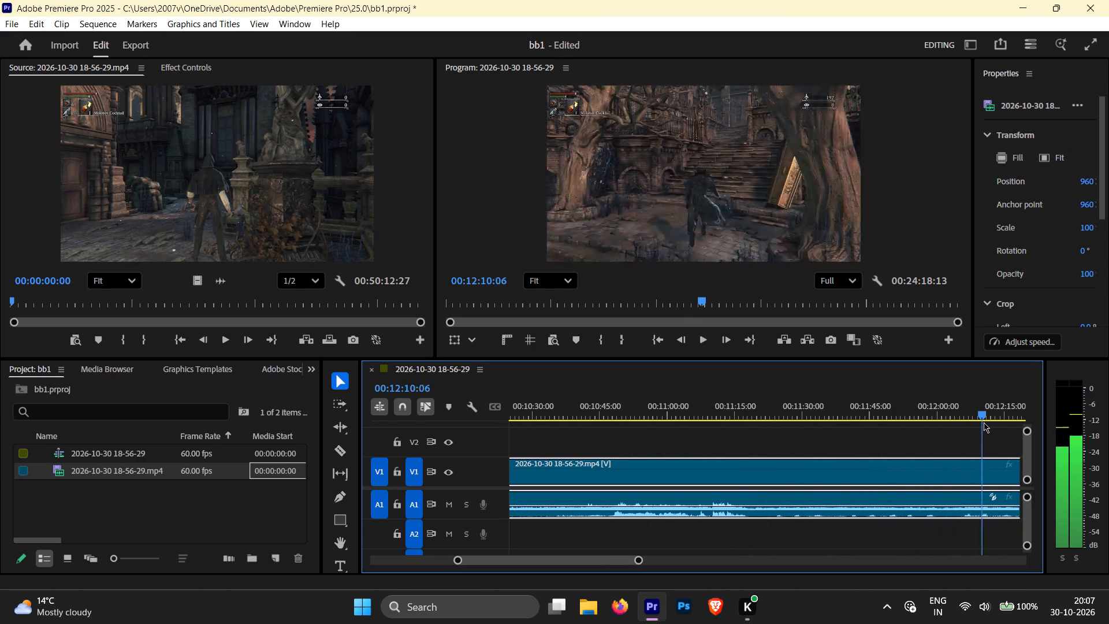
left_click_drag(984, 422, 1062, 417)
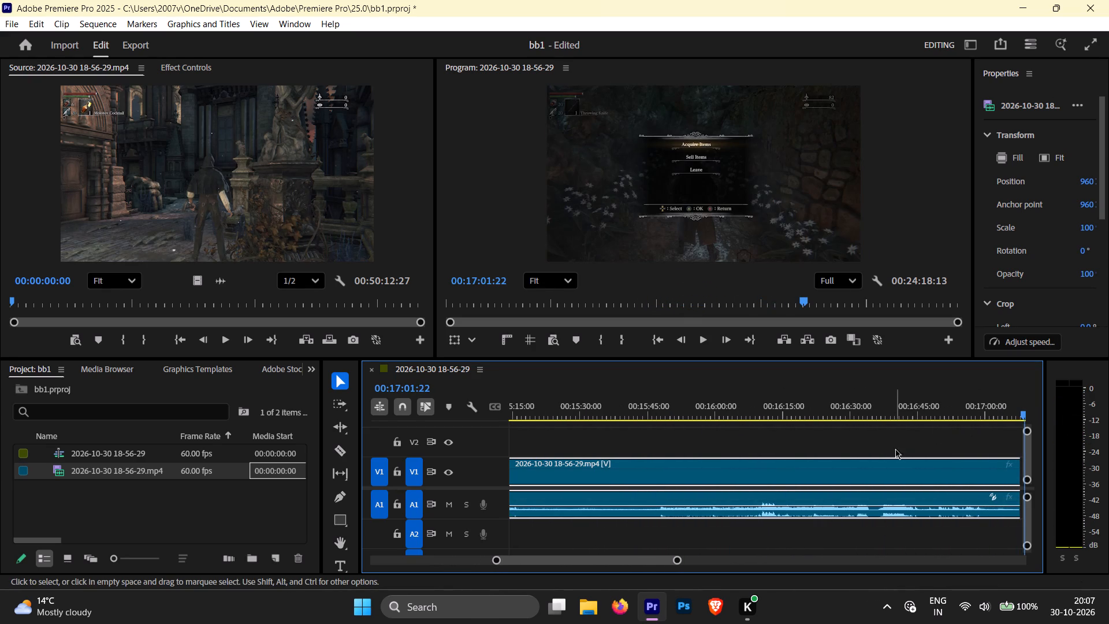
left_click_drag(1022, 411, 1040, 410)
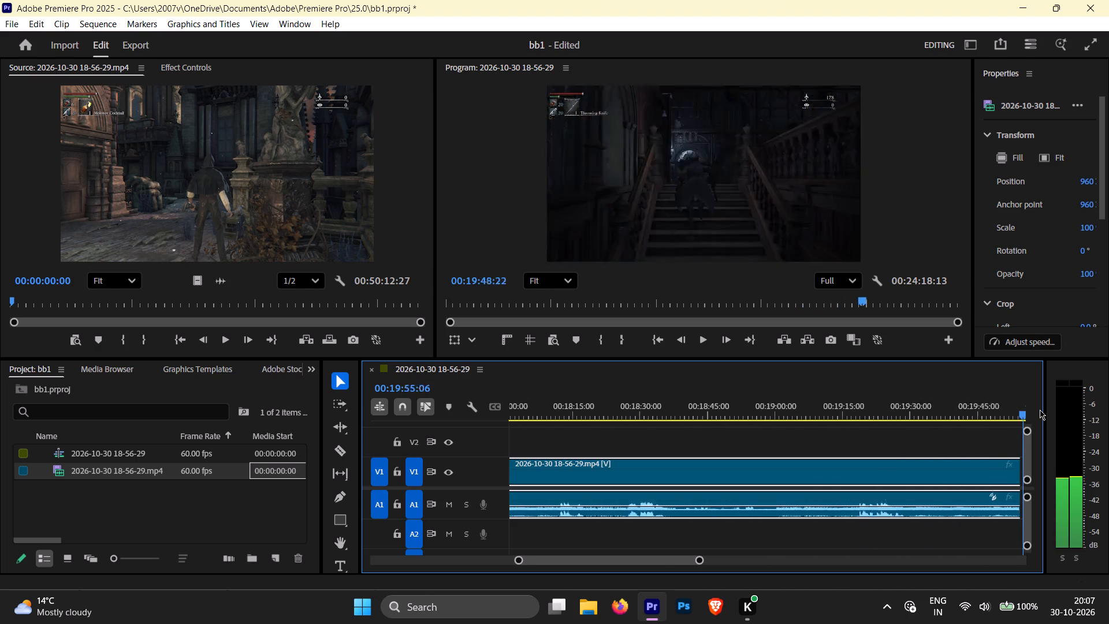
left_click_drag(1040, 410, 1037, 410)
scroll(838, 497, "down", 4)
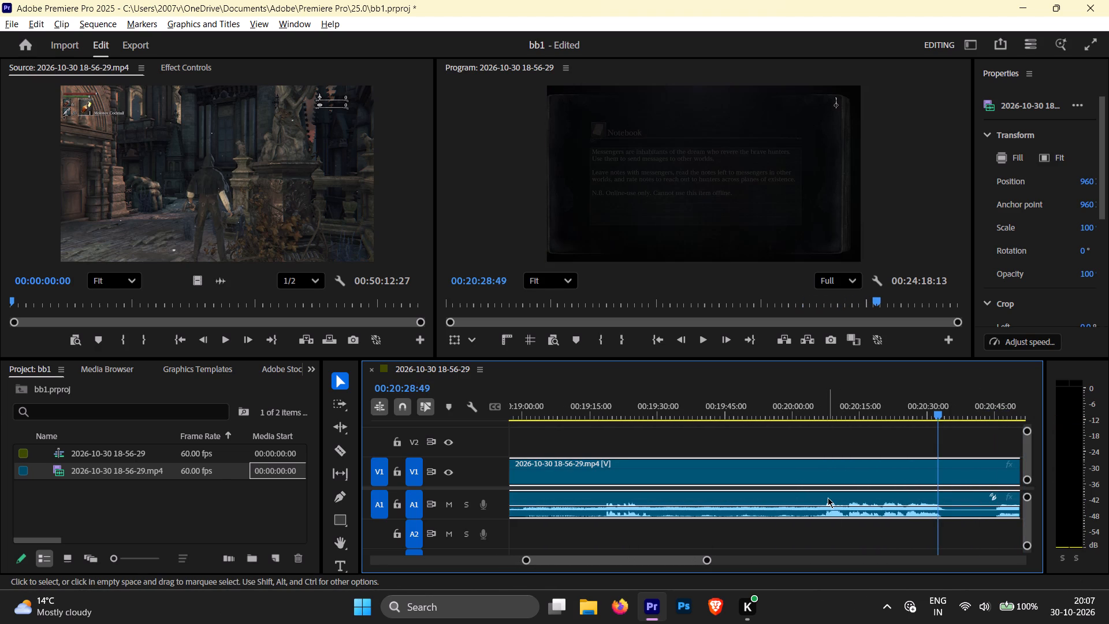
scroll(828, 497, "down", 10, "alt")
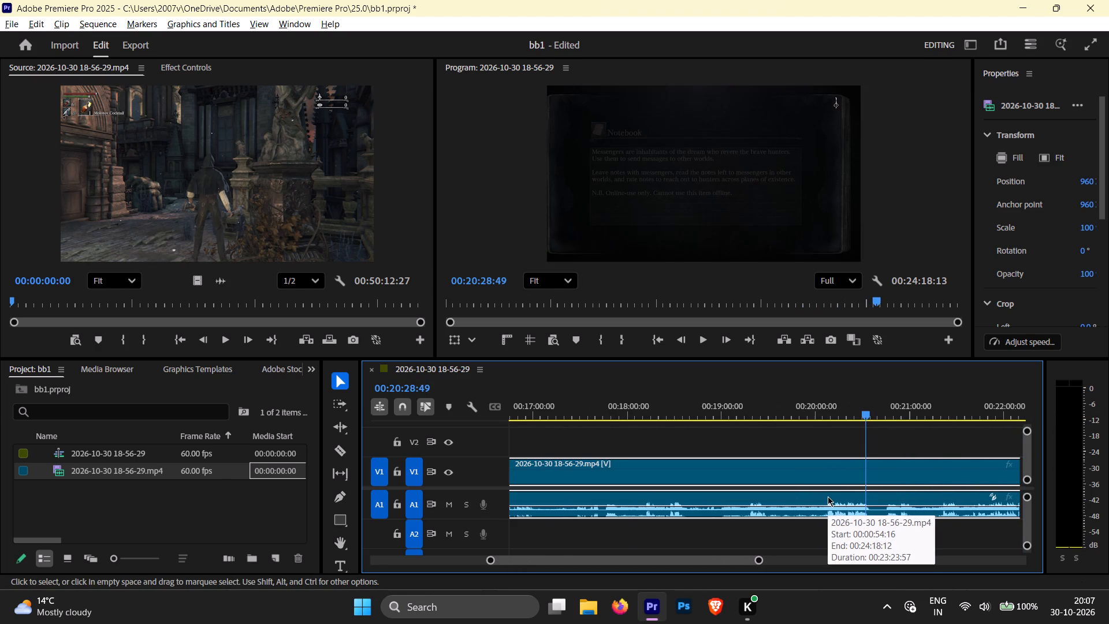
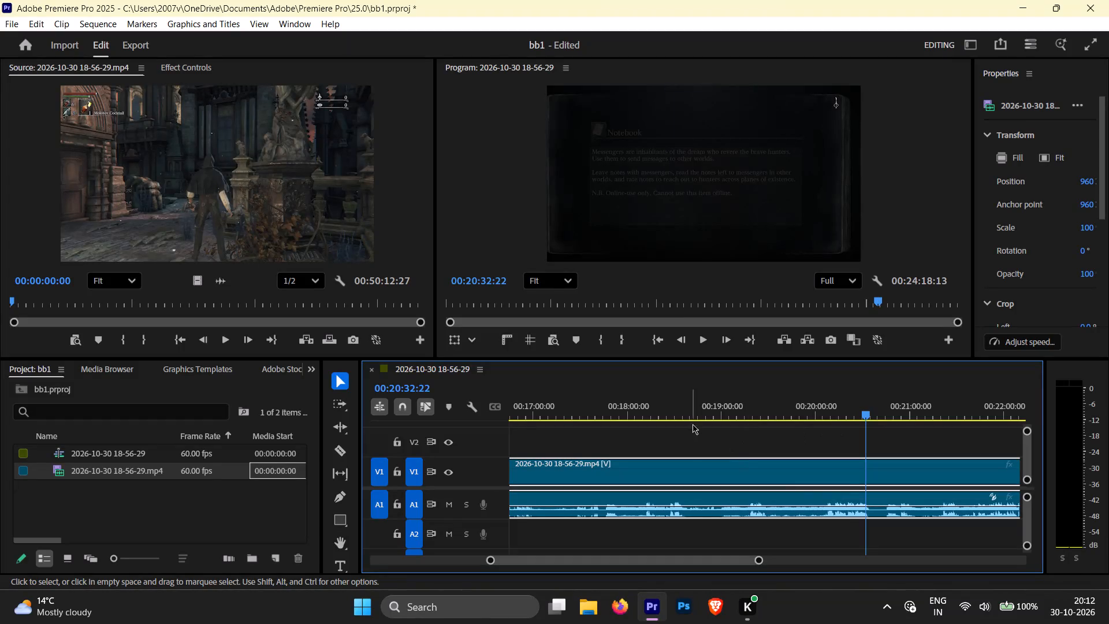
Play the sequence from 00:20:32:22 to about 00:20:38:35, checking the Notebook loading screen for where gameplay resumes.
key("space")
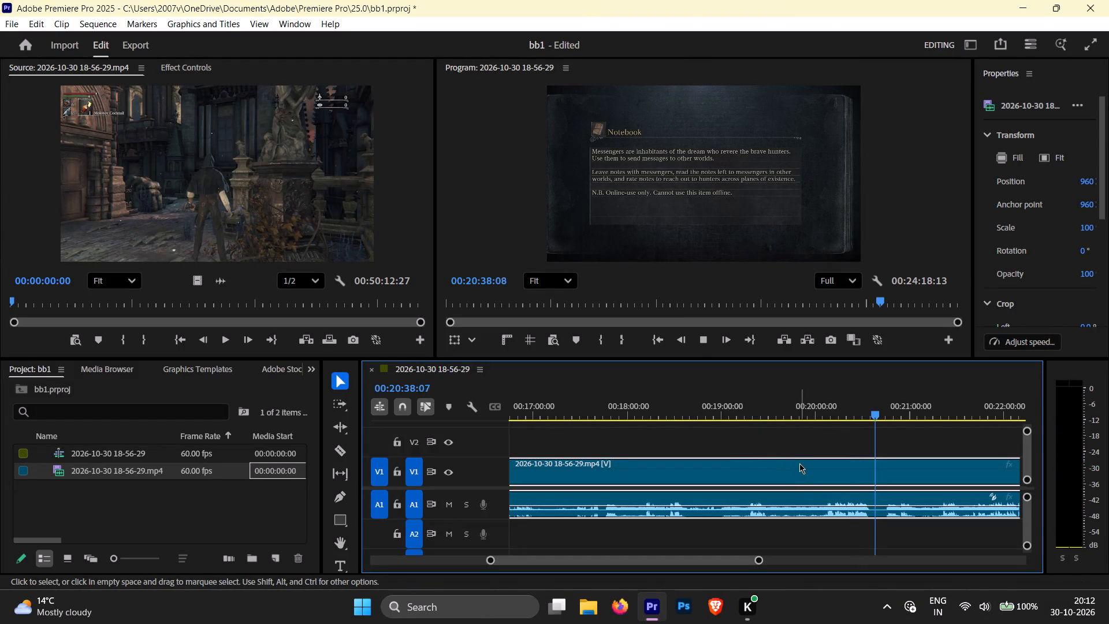
key("space")
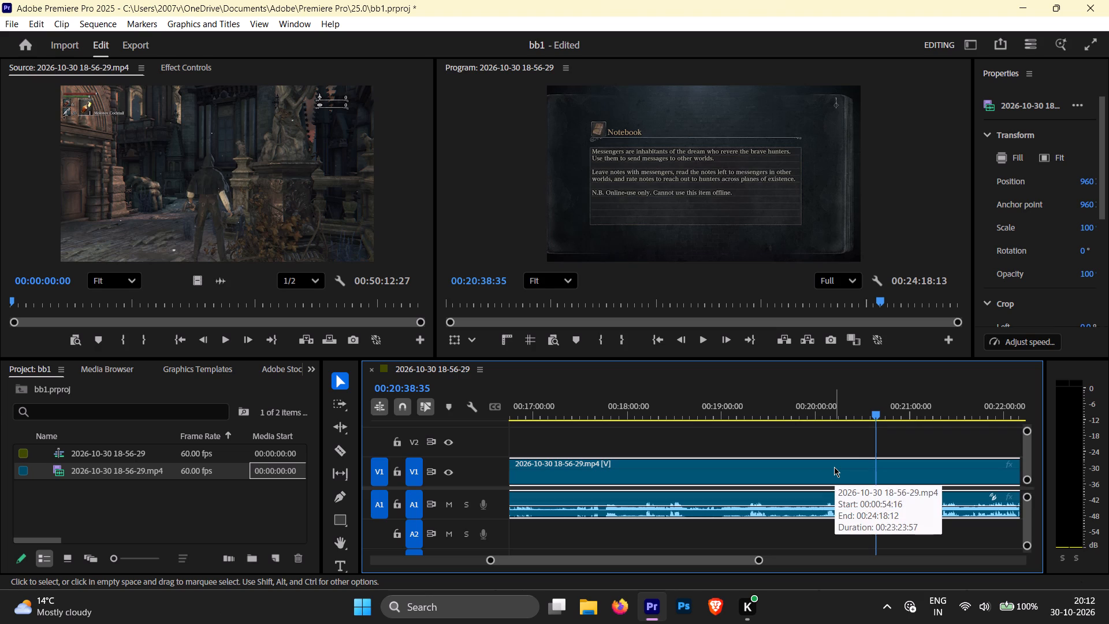
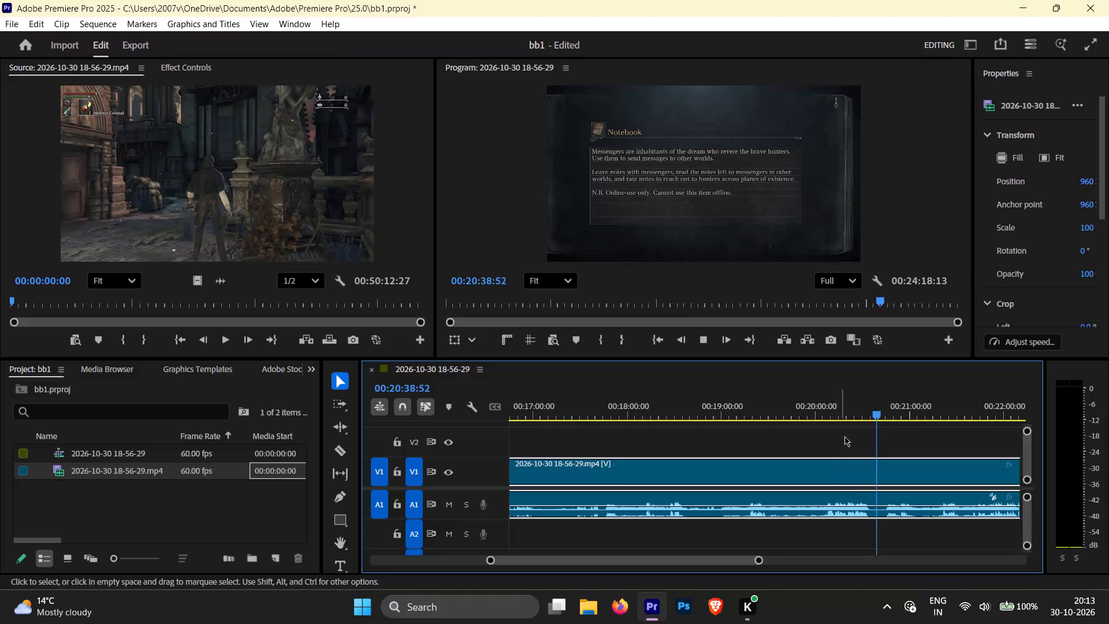
Review the footage from the Notebook loading screen at 00:20:38:52 to about 00:23:00:26, looking for where the action resumes.
key("space")
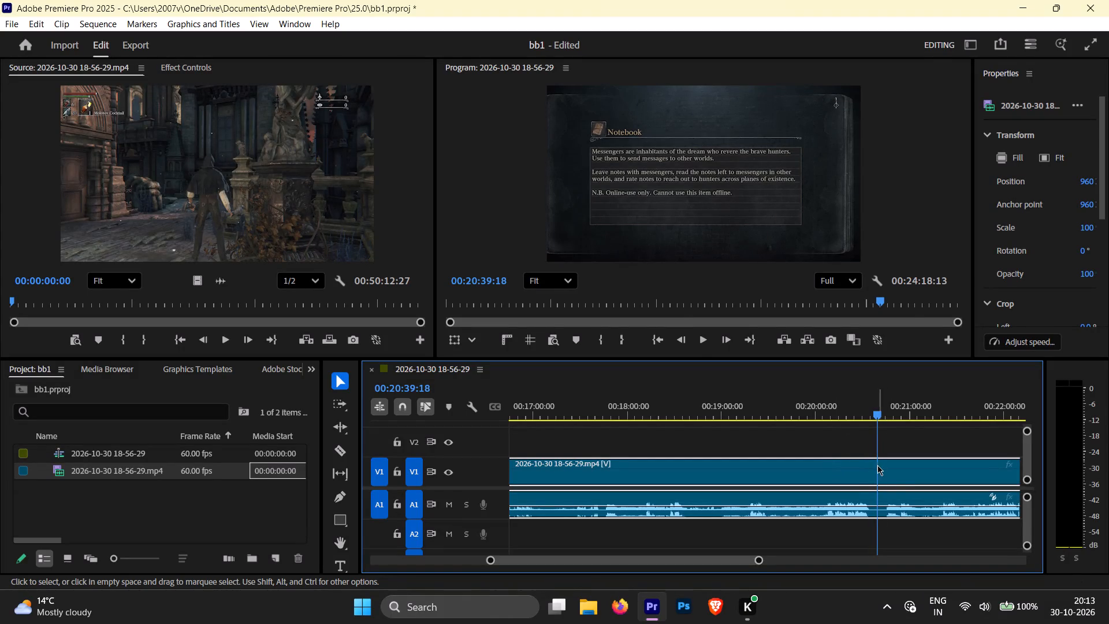
key("space")
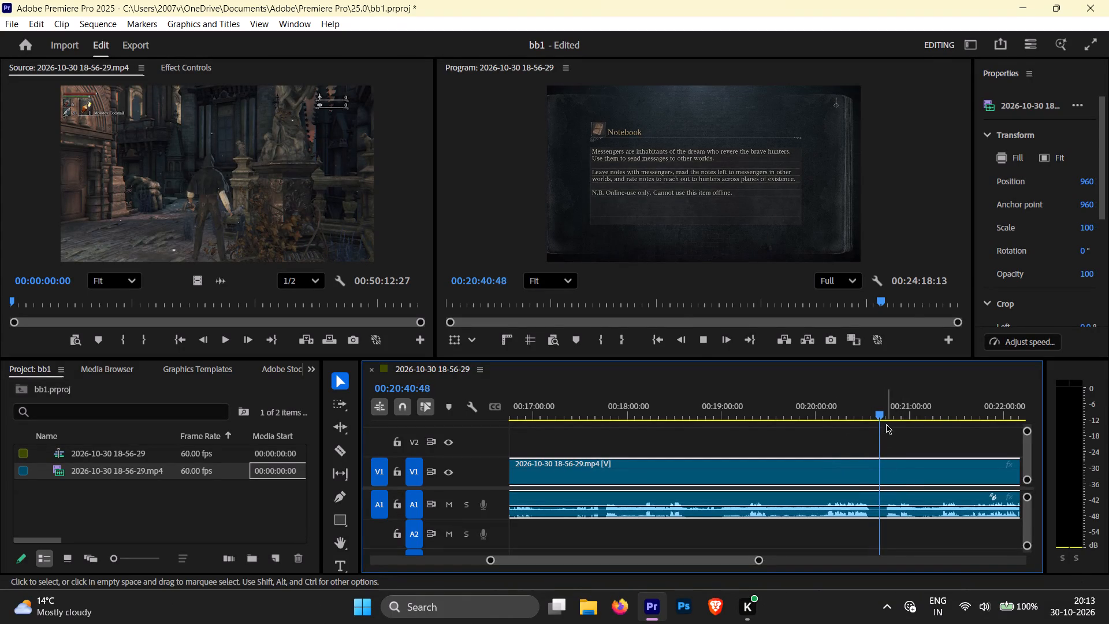
left_click_drag(884, 418, 975, 411)
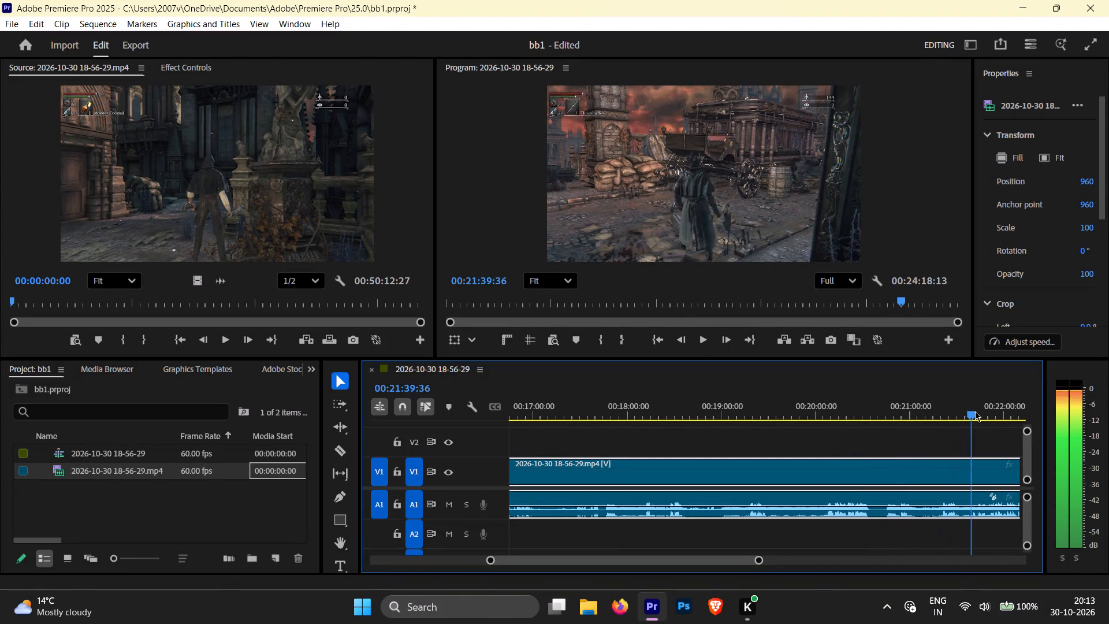
left_click_drag(975, 411, 1014, 415)
scroll(1004, 415, "down", 3)
scroll(961, 443, "down", 11)
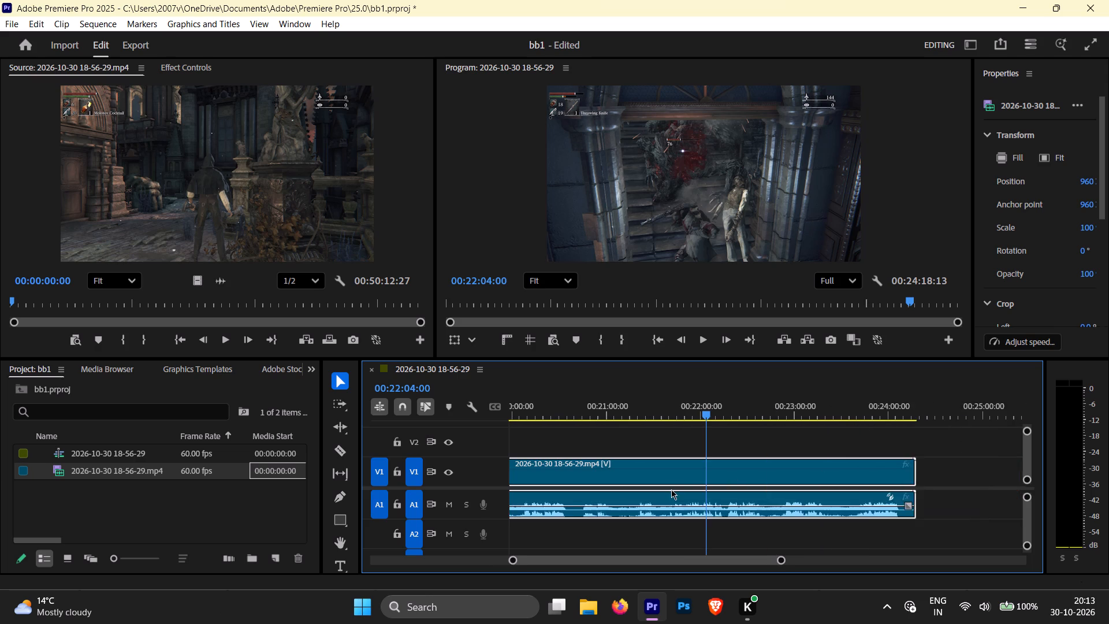
scroll(678, 487, "down", 6)
left_click_drag(576, 417, 587, 415)
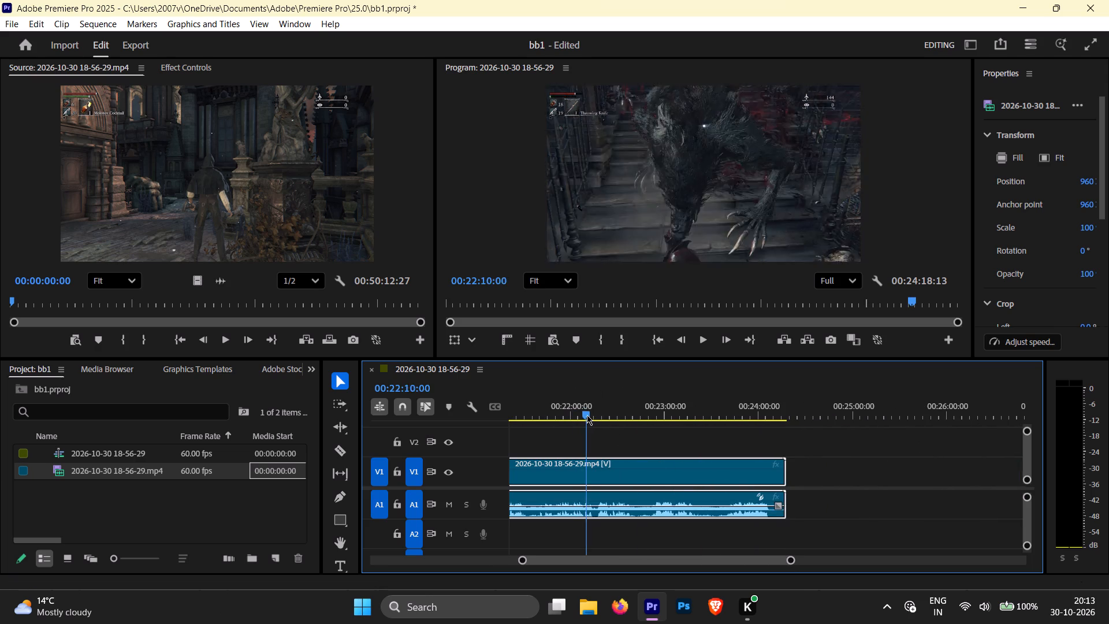
left_click_drag(587, 415, 667, 407)
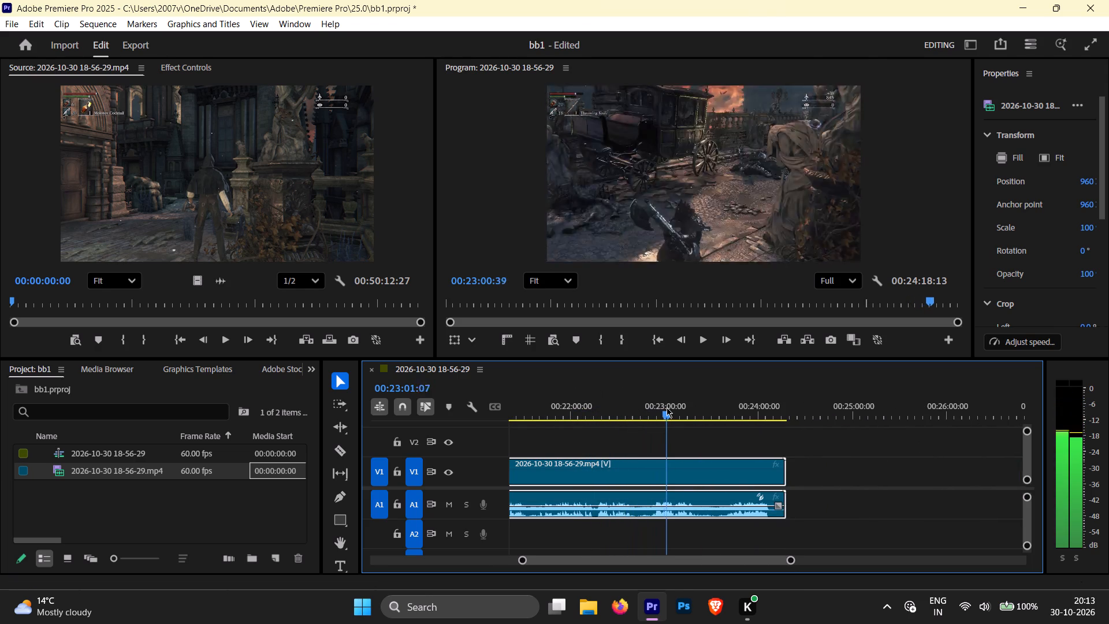
left_click_drag(667, 407, 668, 407)
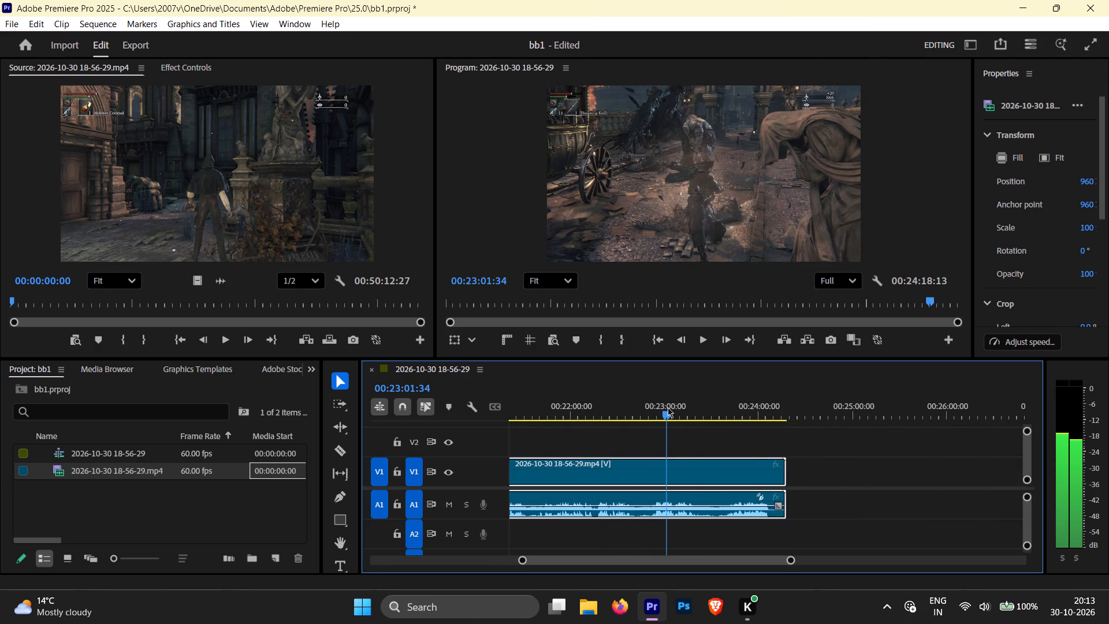
left_click_drag(668, 407, 639, 408)
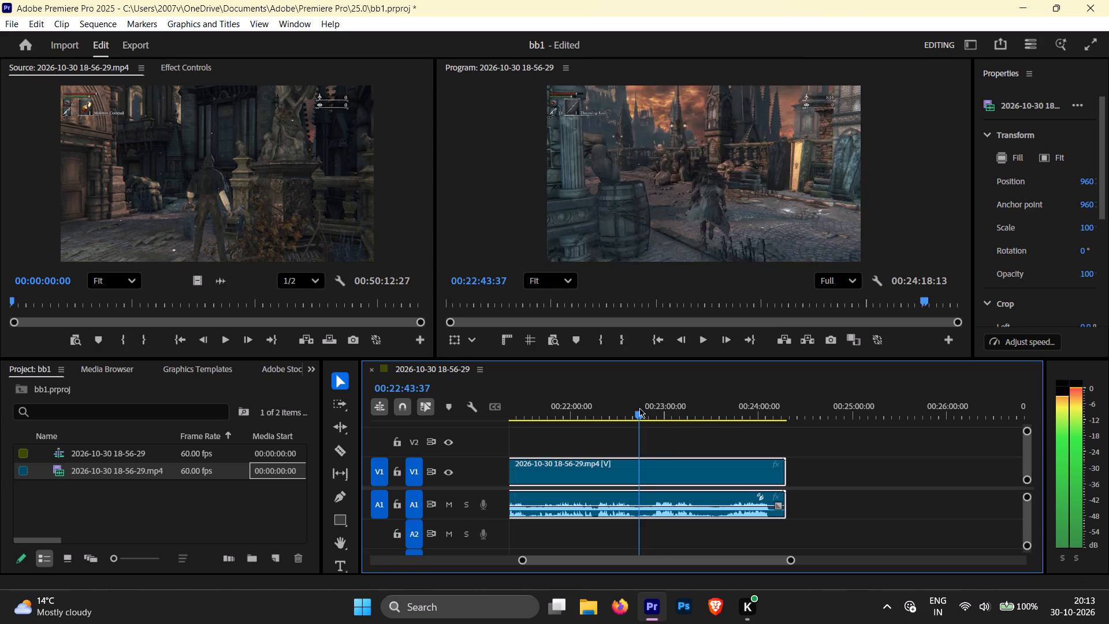
left_click_drag(639, 408, 654, 409)
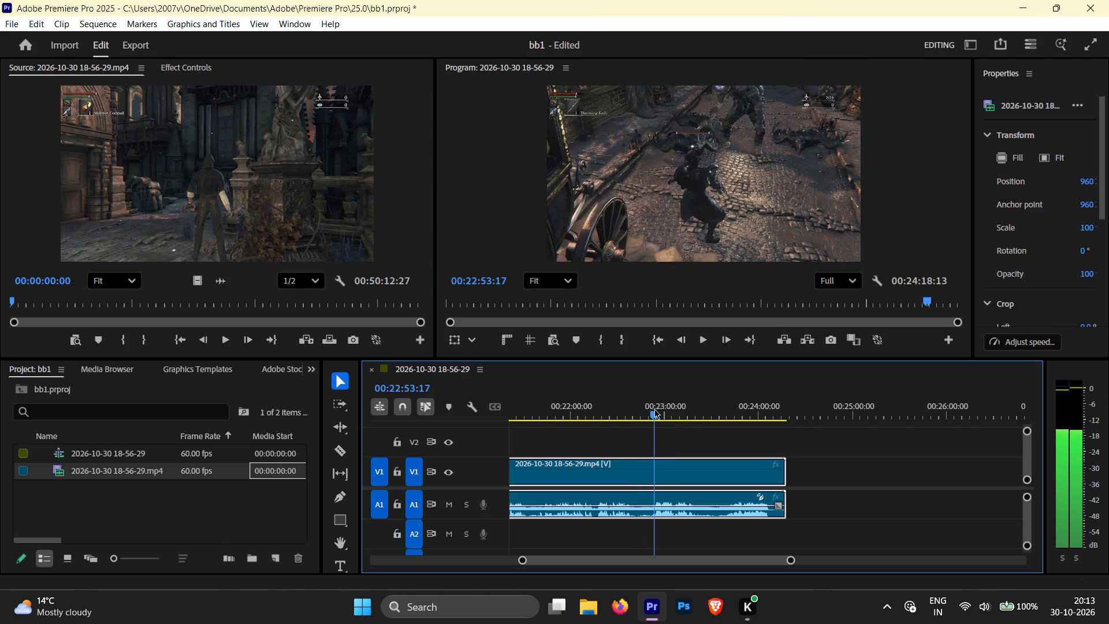
key("space")
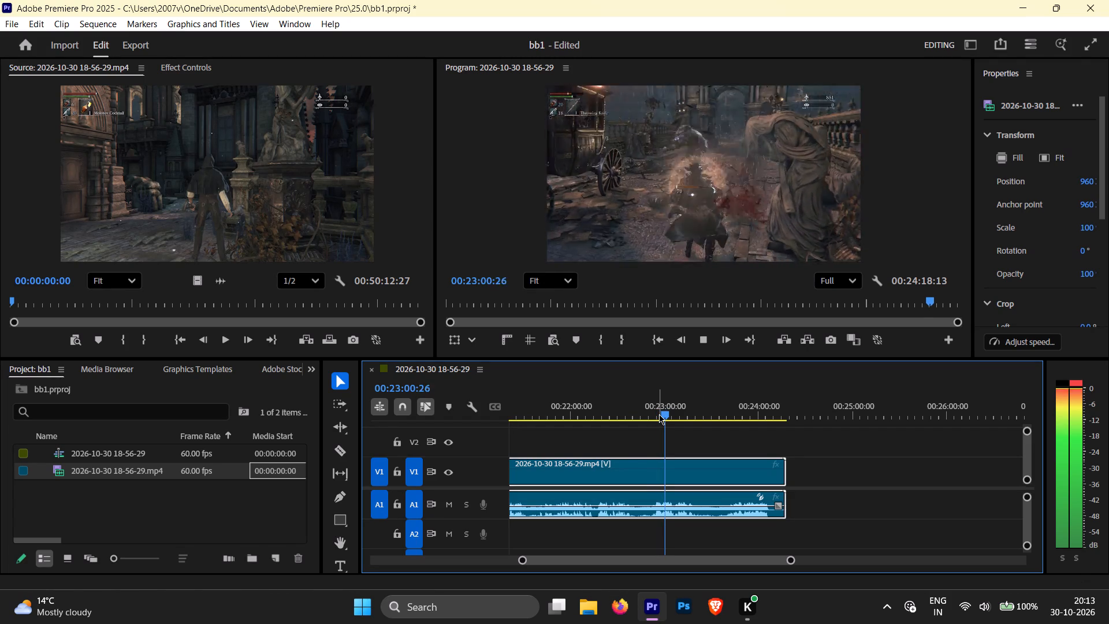
Split the clip at 00:21:52:43, where the hunter faces the beast on the outdoor stairs.
left_click_drag(668, 414, 643, 419)
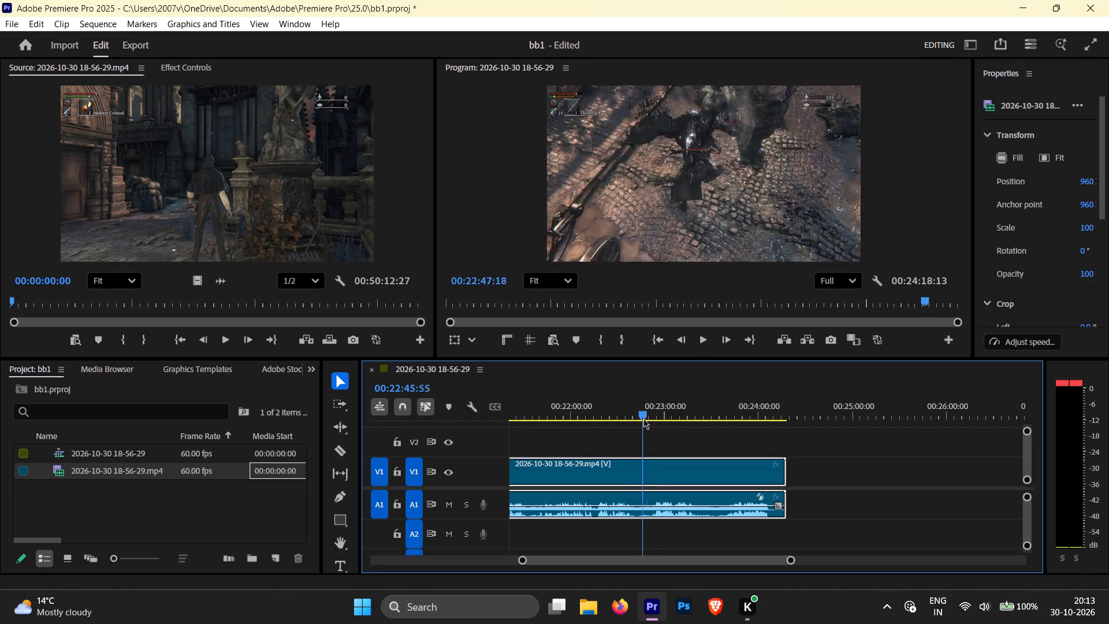
left_click_drag(643, 419, 576, 425)
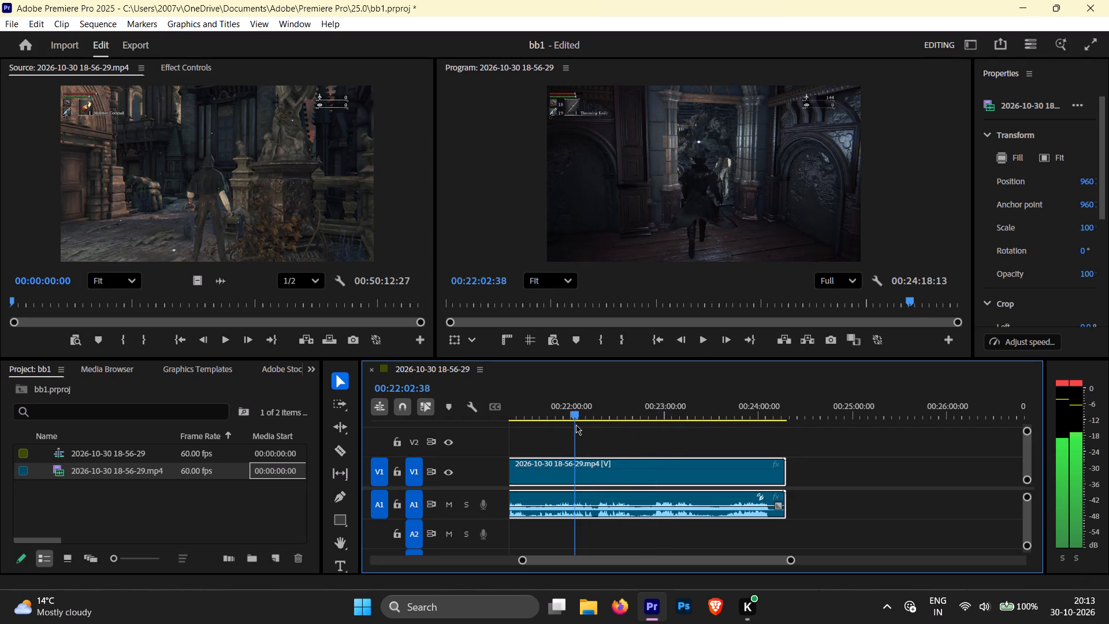
left_click_drag(576, 425, 575, 425)
key("space")
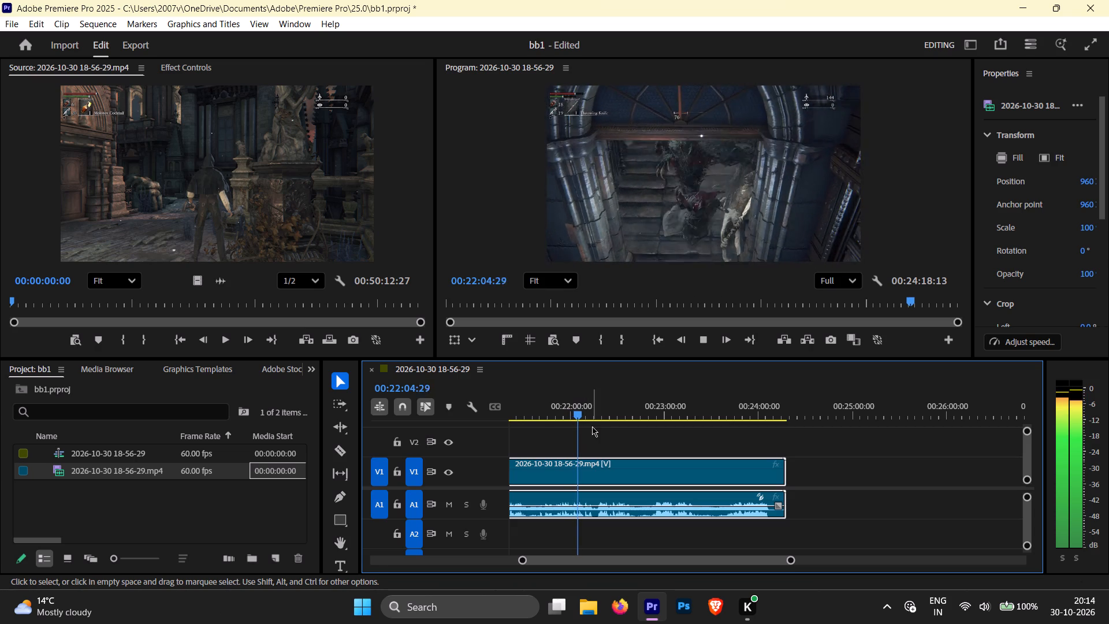
left_click_drag(577, 413, 552, 414)
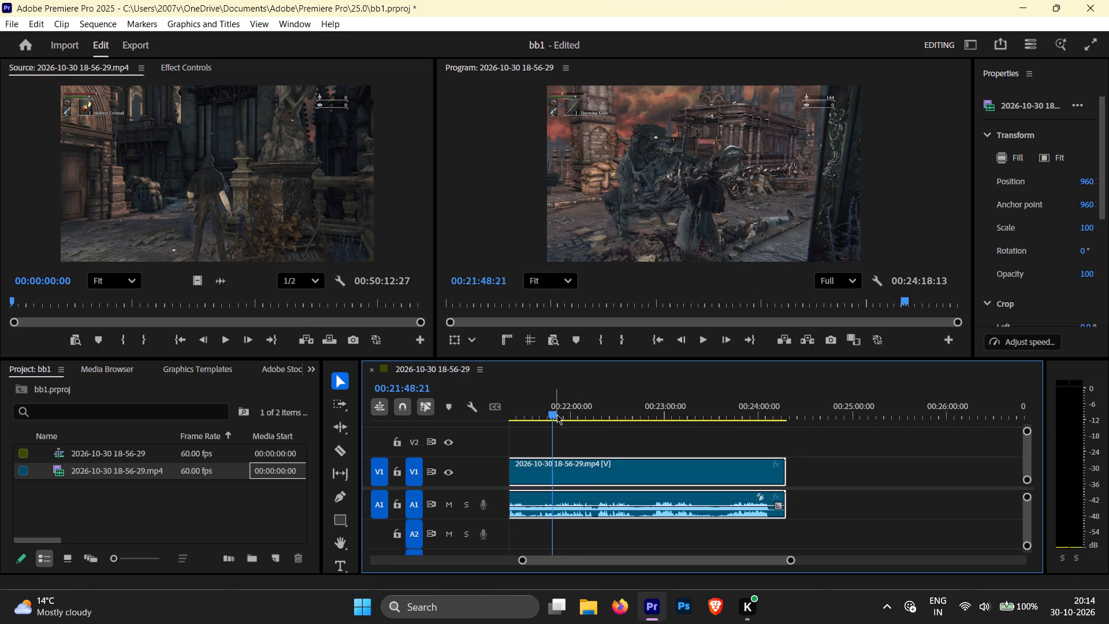
left_click(557, 414)
key("space")
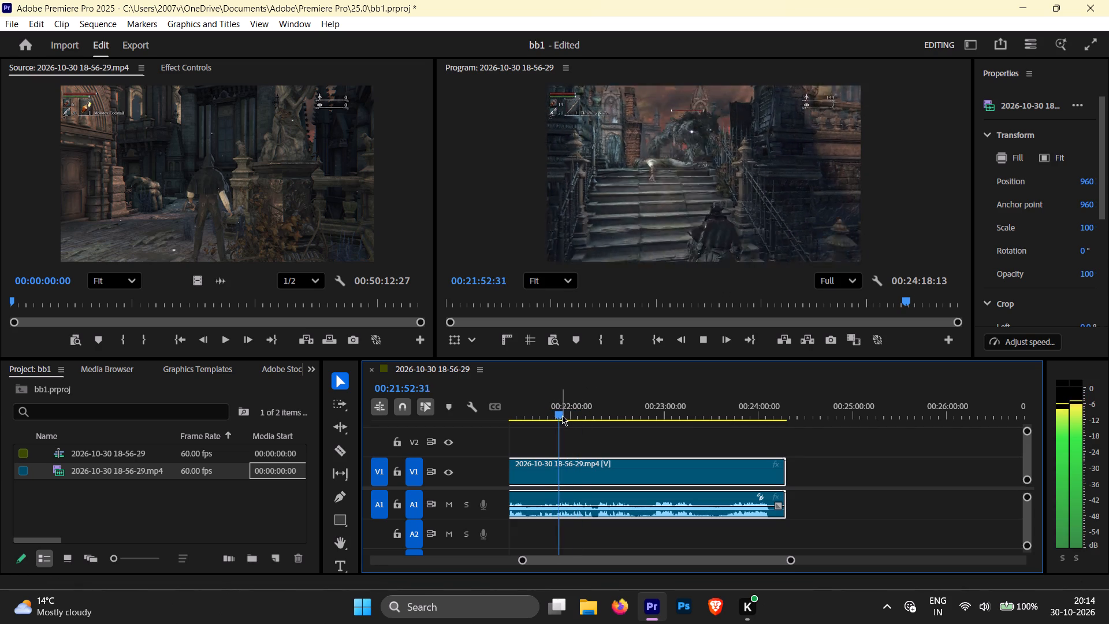
key("space")
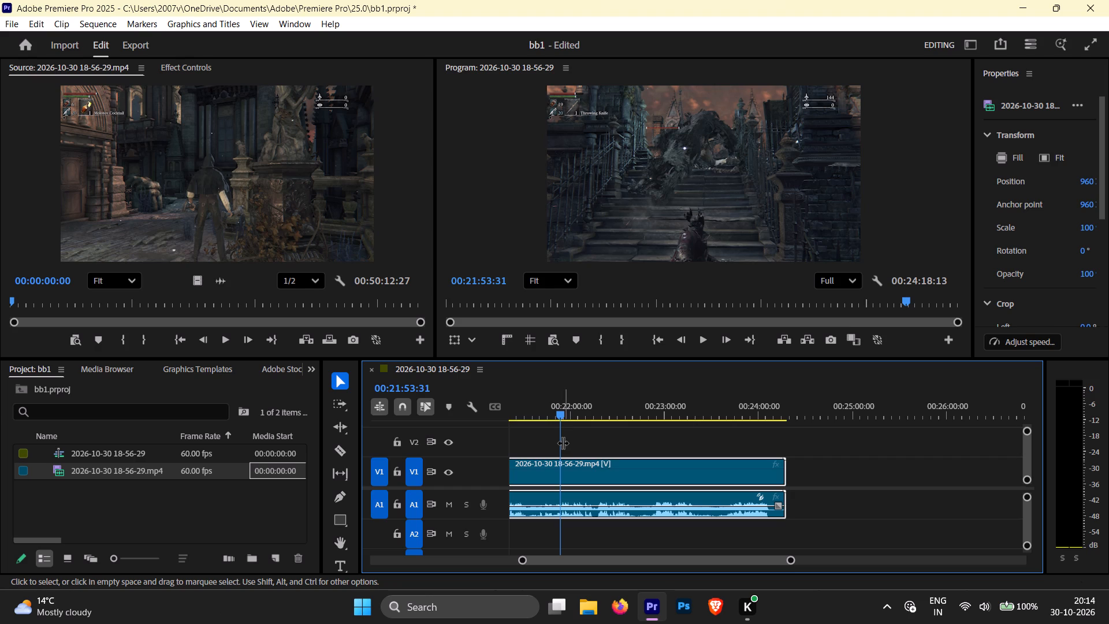
key("space")
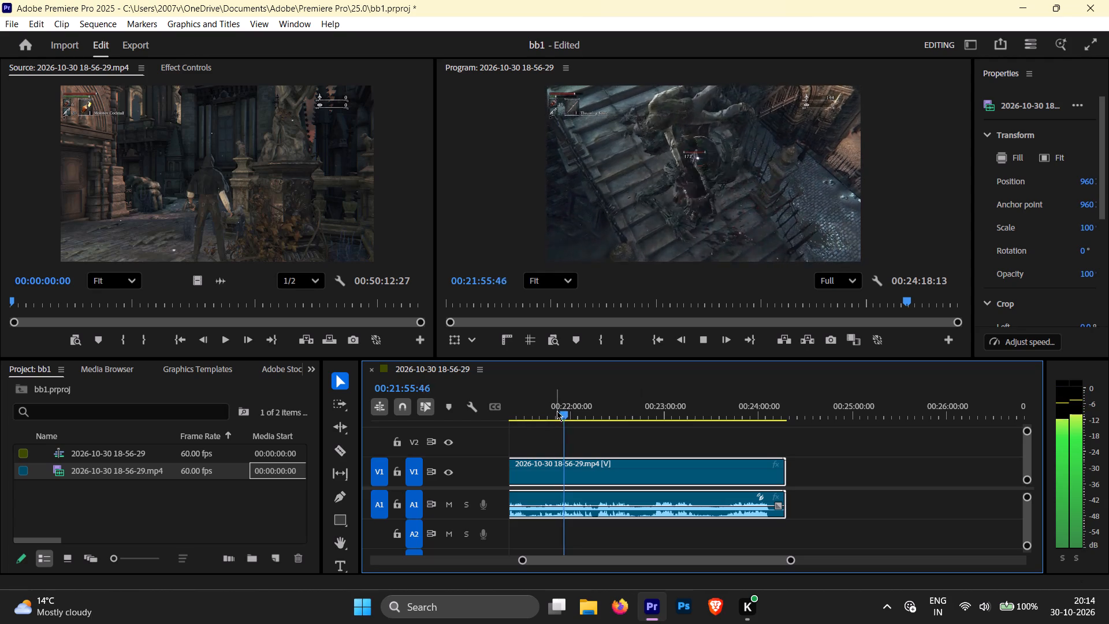
left_click_drag(565, 413, 559, 413)
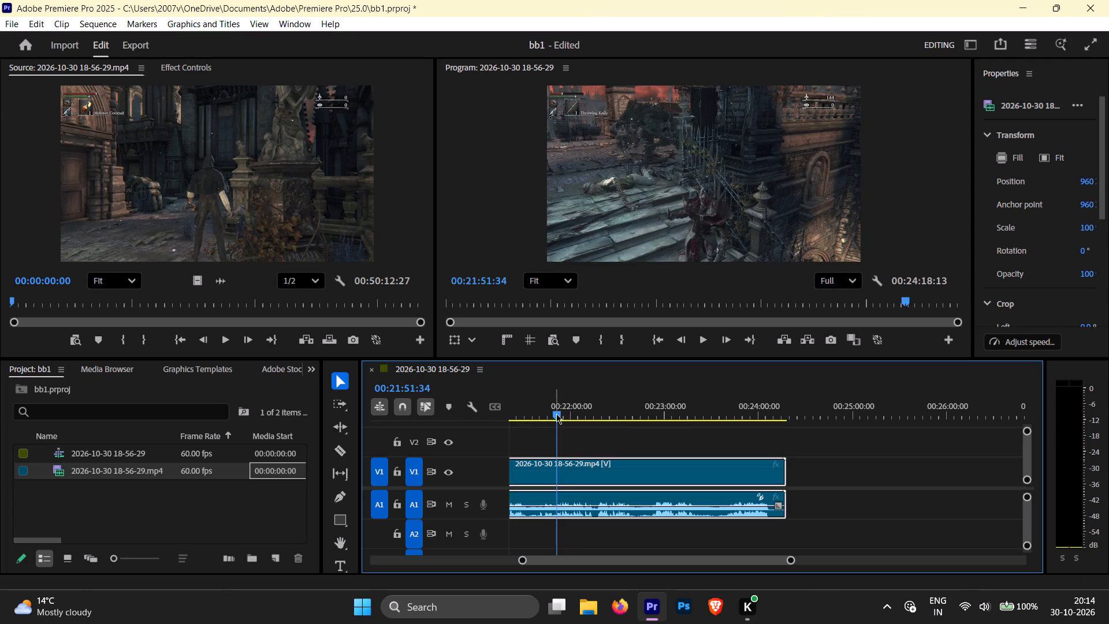
key("space")
key("space")
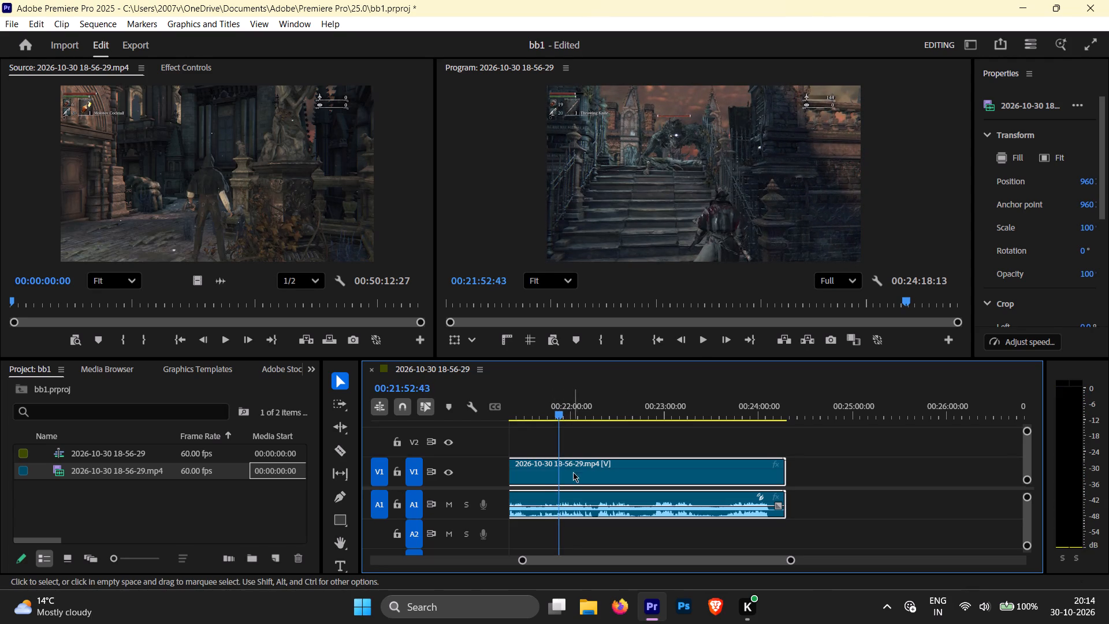
key("ctrl+k")
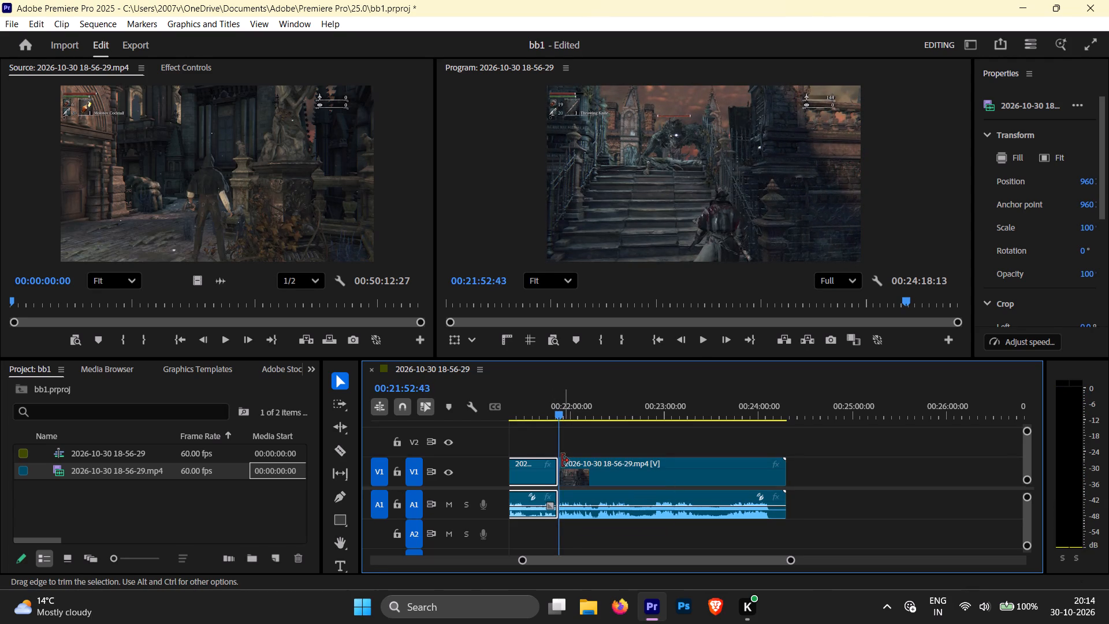
Delete the long segment before the 00:21:52:43 cut and ripple delete the gap it leaves.
left_click(546, 481)
key("Delete")
right_click(541, 481)
left_click(585, 497)
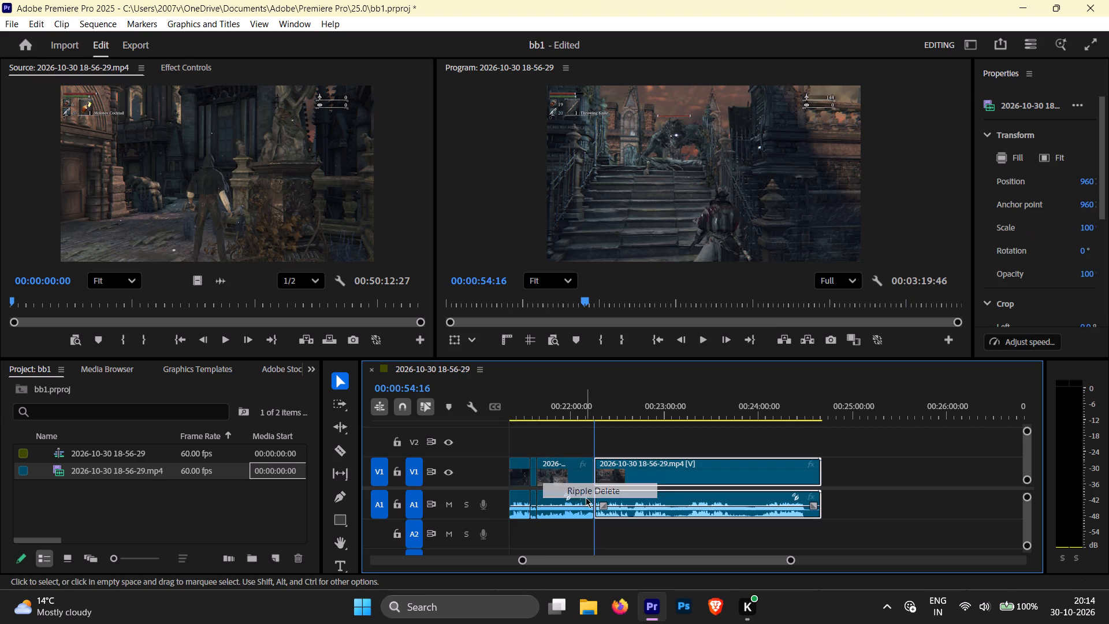
Review the beast fight from 00:00:54:16 and split the clip at 00:01:14:14, during the fight in the dark doorway.
key("space")
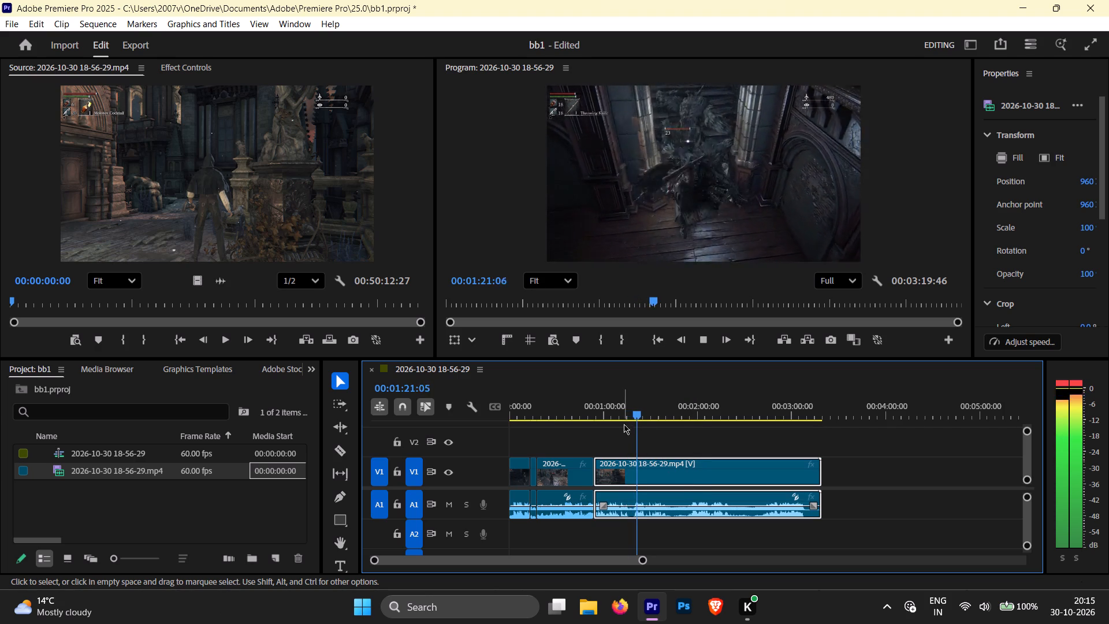
left_click_drag(639, 417, 627, 416)
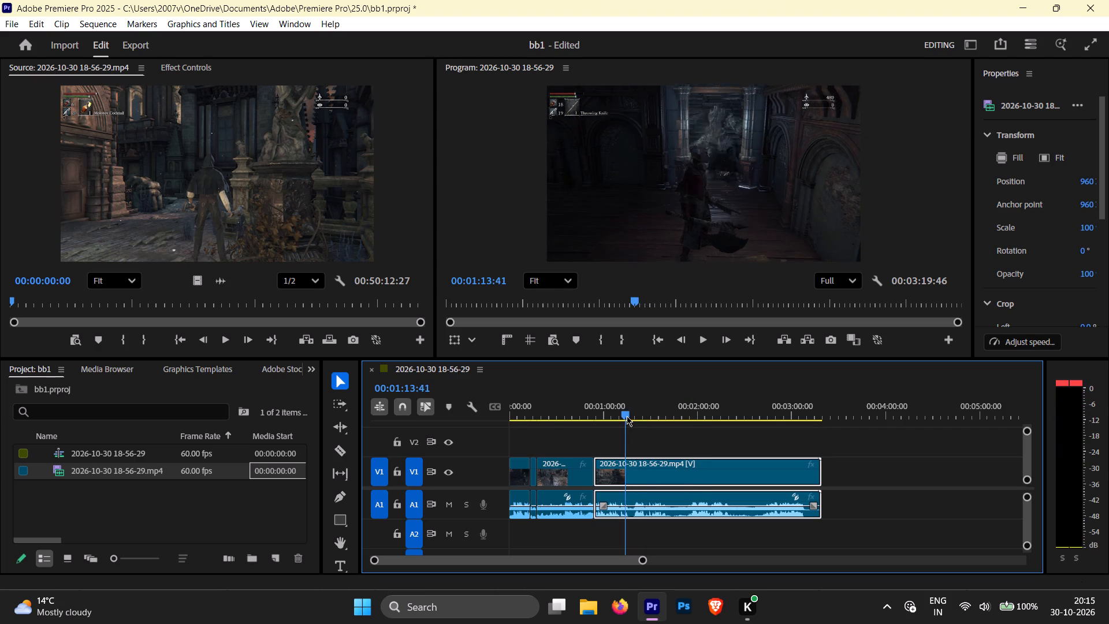
left_click_drag(627, 416, 626, 416)
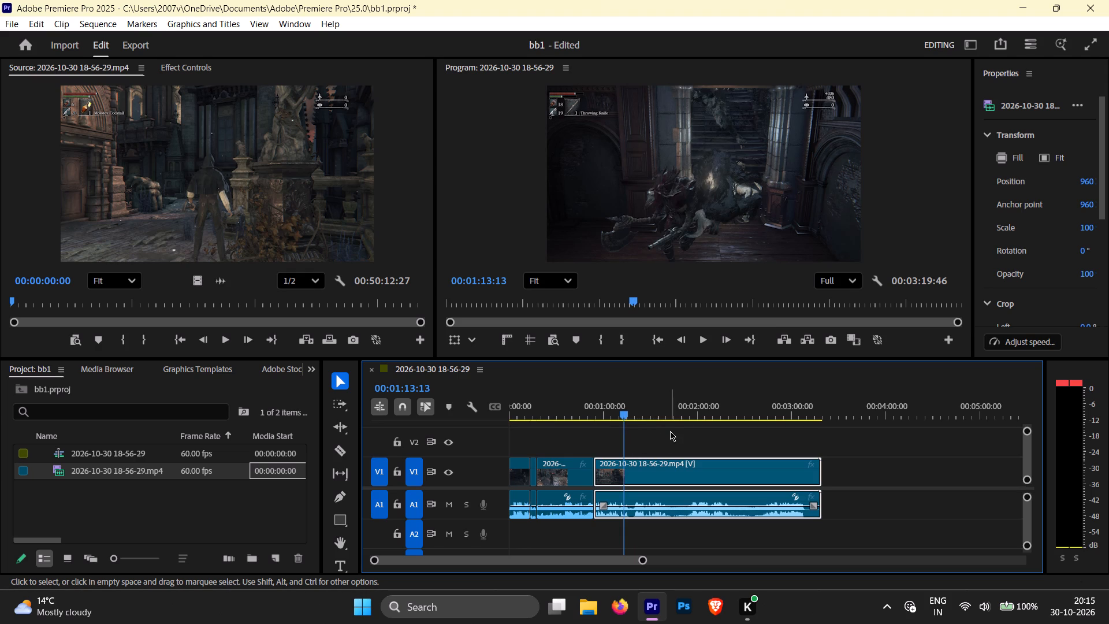
key("space")
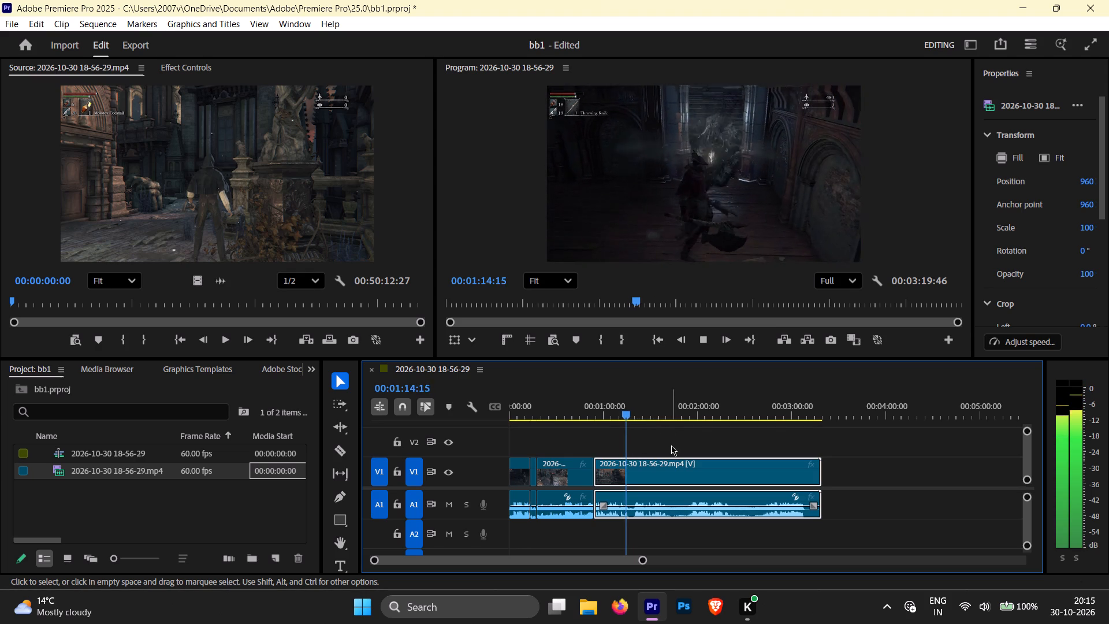
key("space")
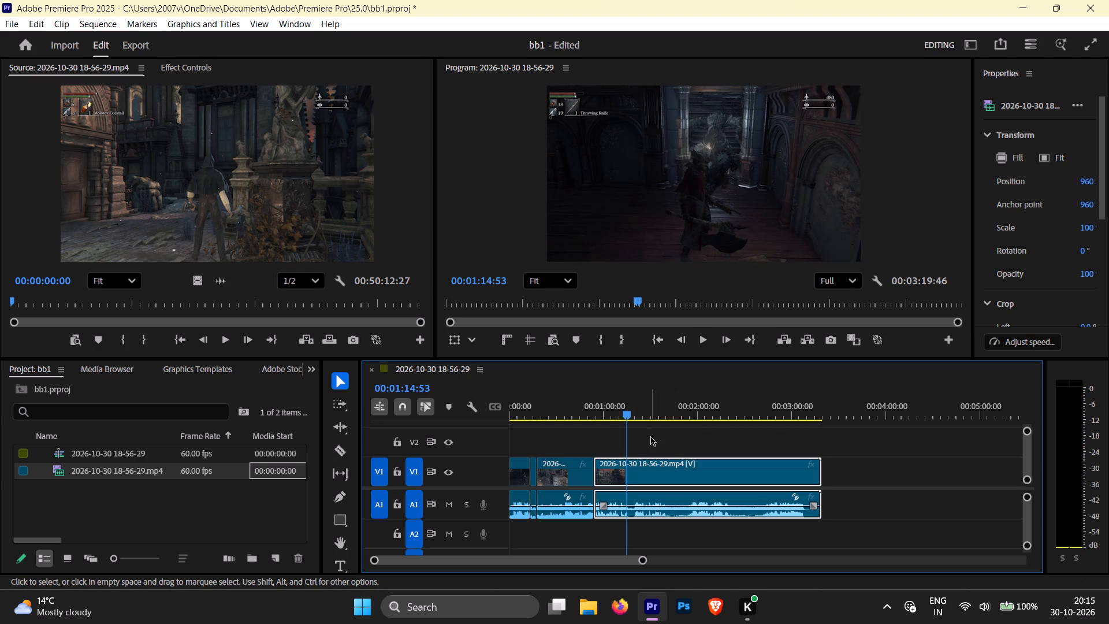
left_click_drag(625, 417, 619, 417)
key("space")
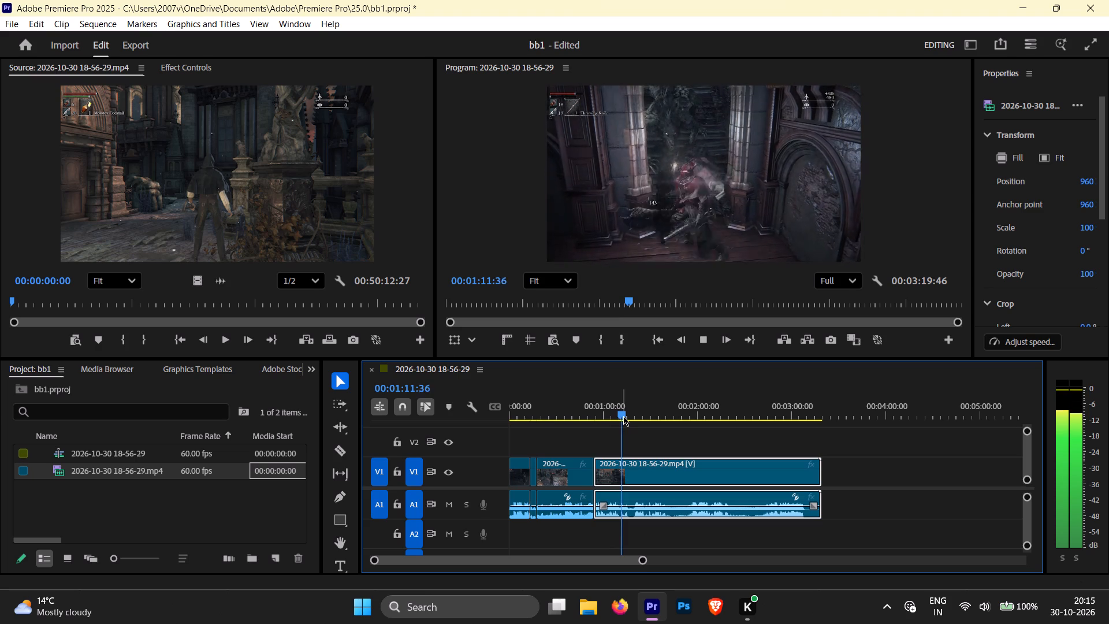
key("space")
key("space")
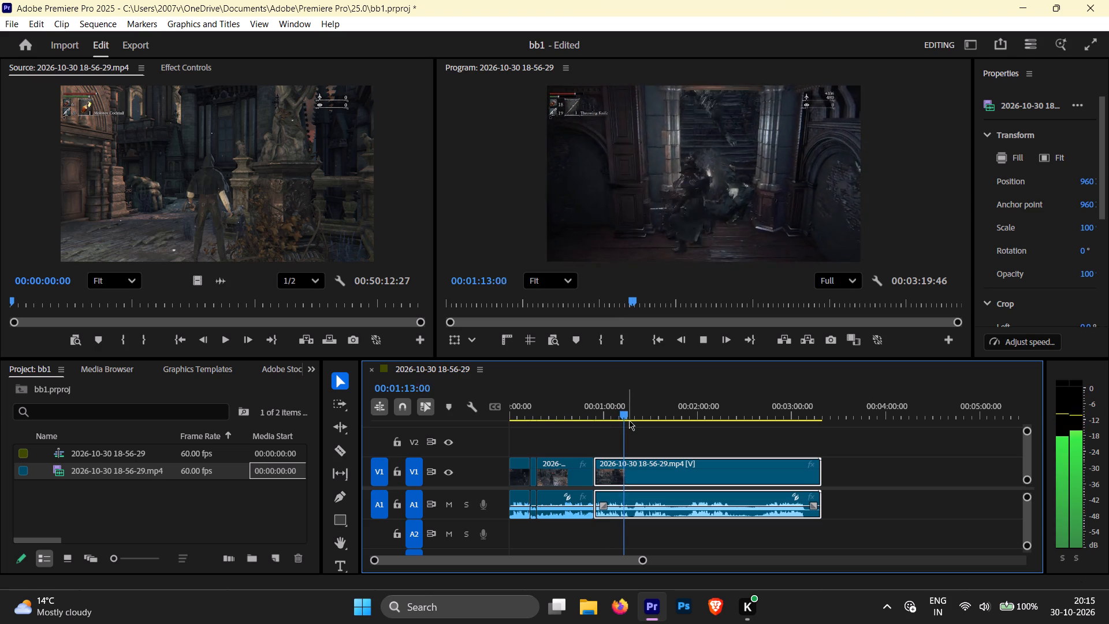
left_click(628, 414)
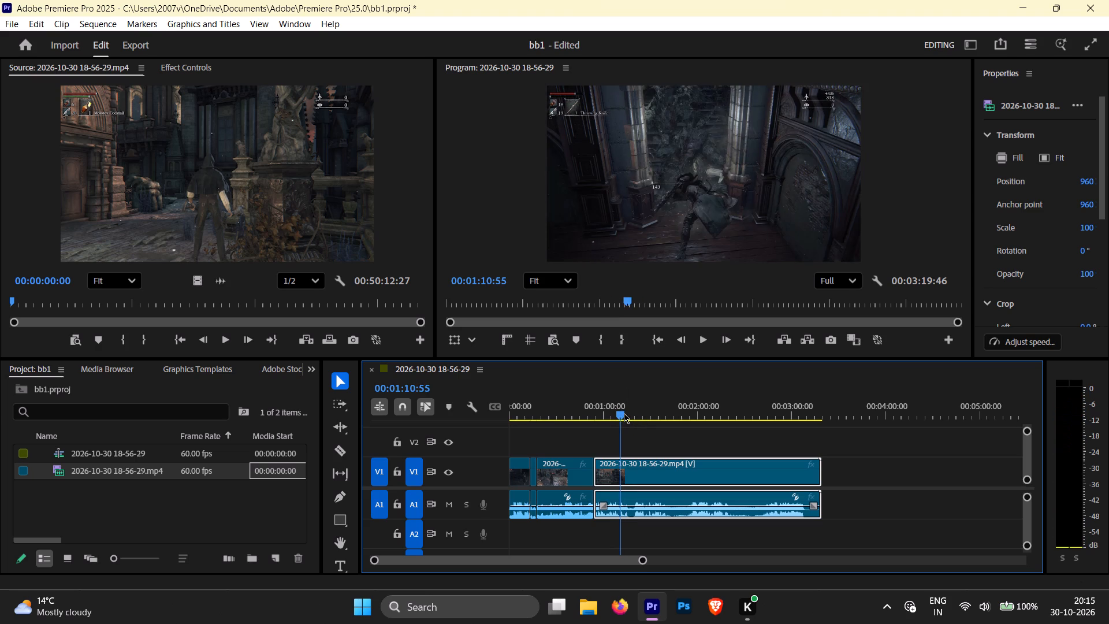
key("space")
key("space")
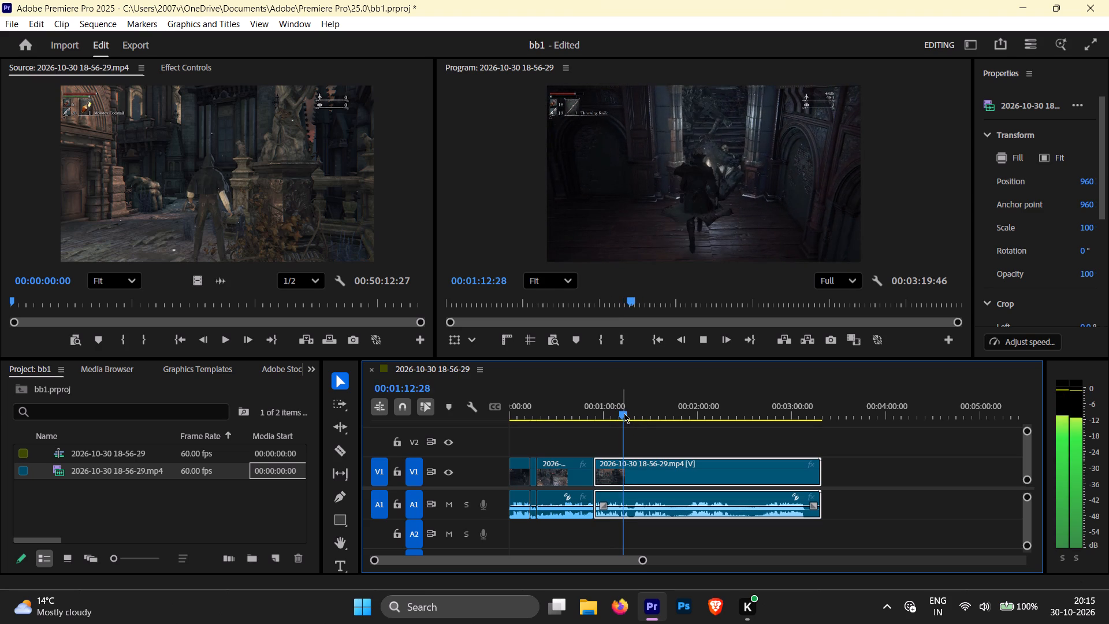
key("space")
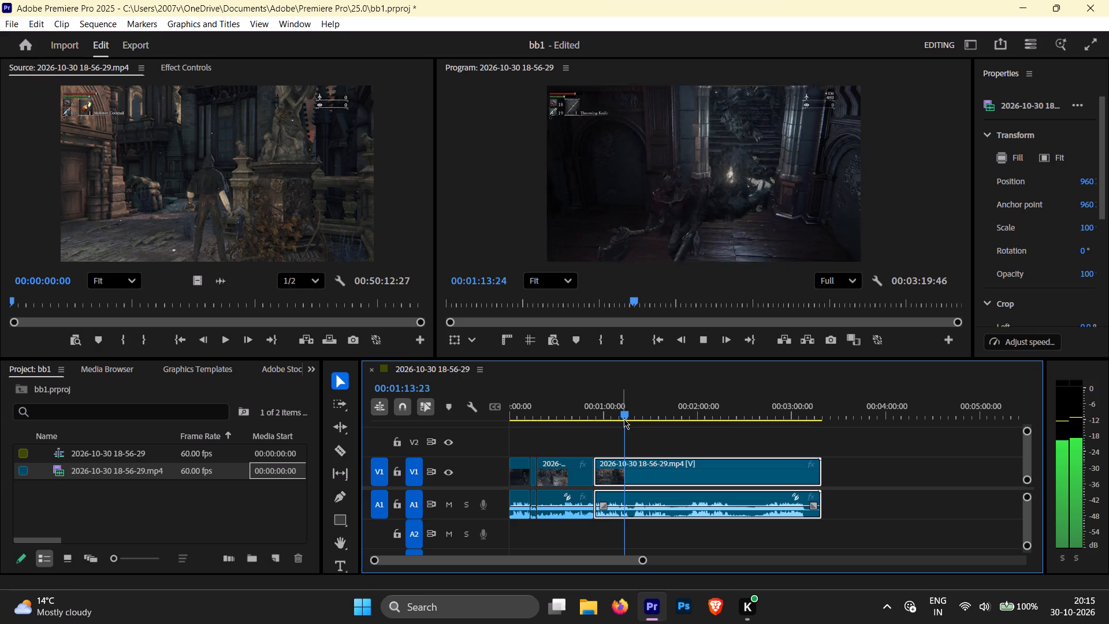
key("space")
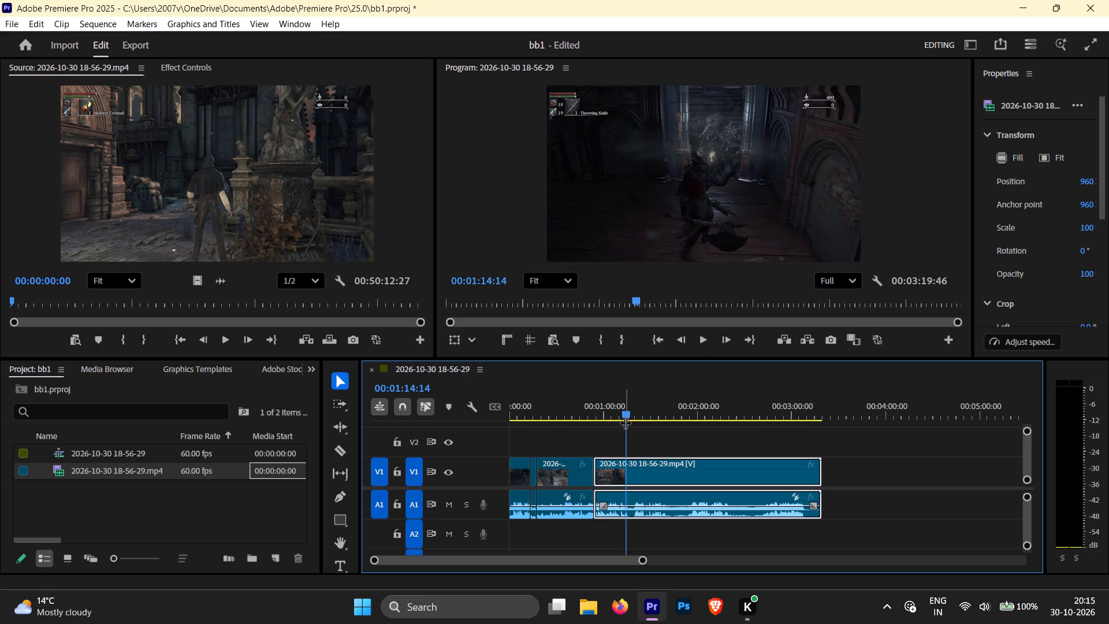
key("ctrl+k")
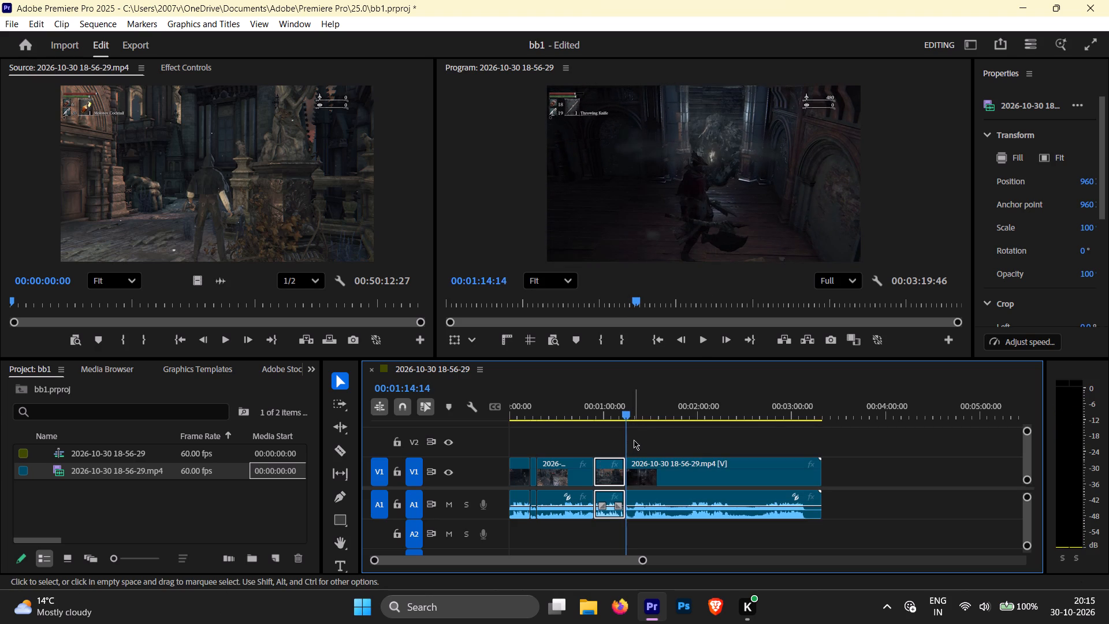
Review the footage after the 00:01:14:14 cut and split the clip at 00:01:19:17, where the hunter advances through the dark doorway.
key("space")
left_click_drag(627, 415, 631, 415)
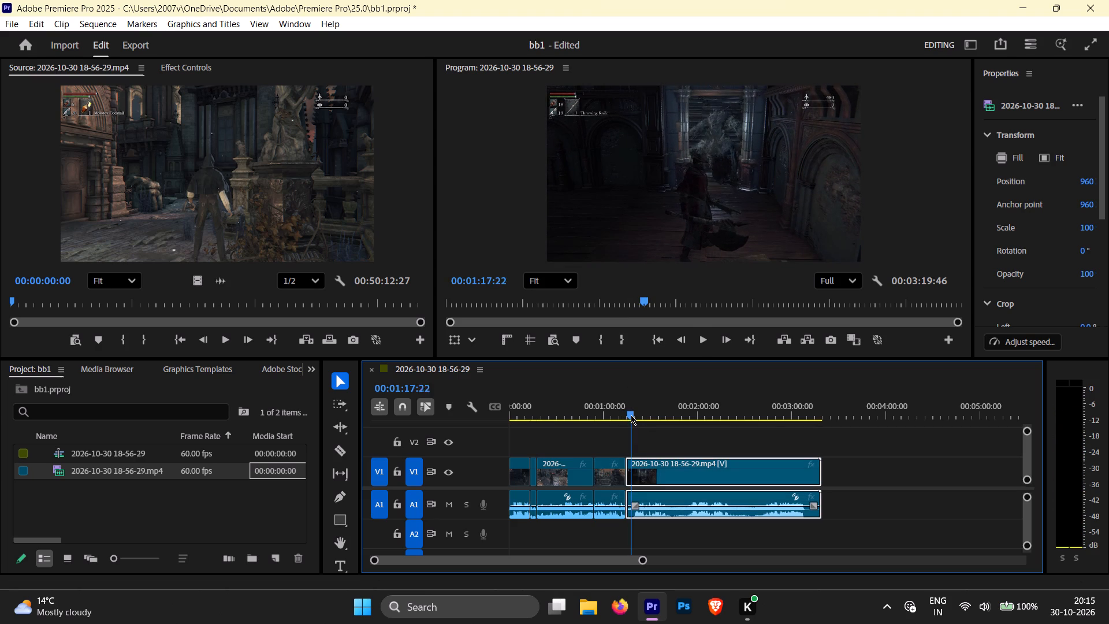
left_click_drag(631, 415, 635, 415)
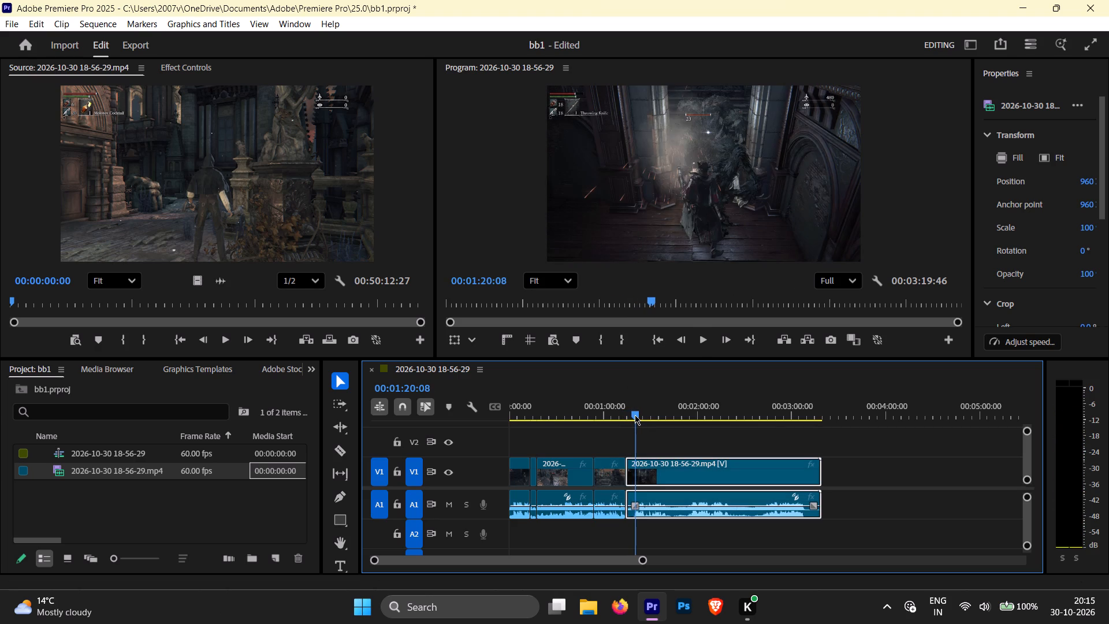
left_click(635, 415)
key("space")
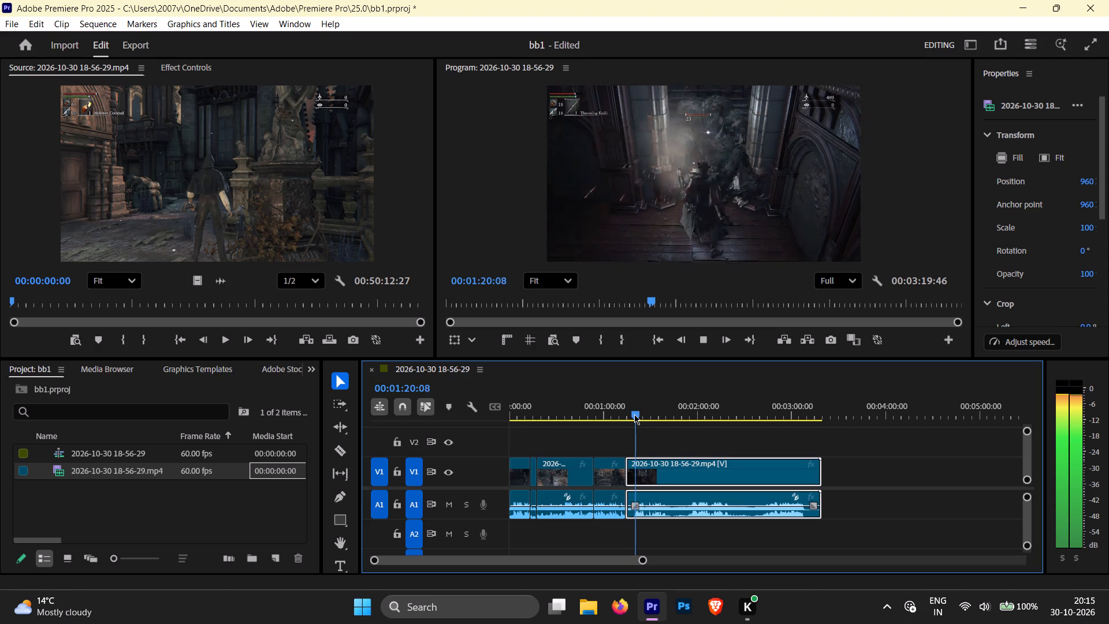
left_click(634, 414)
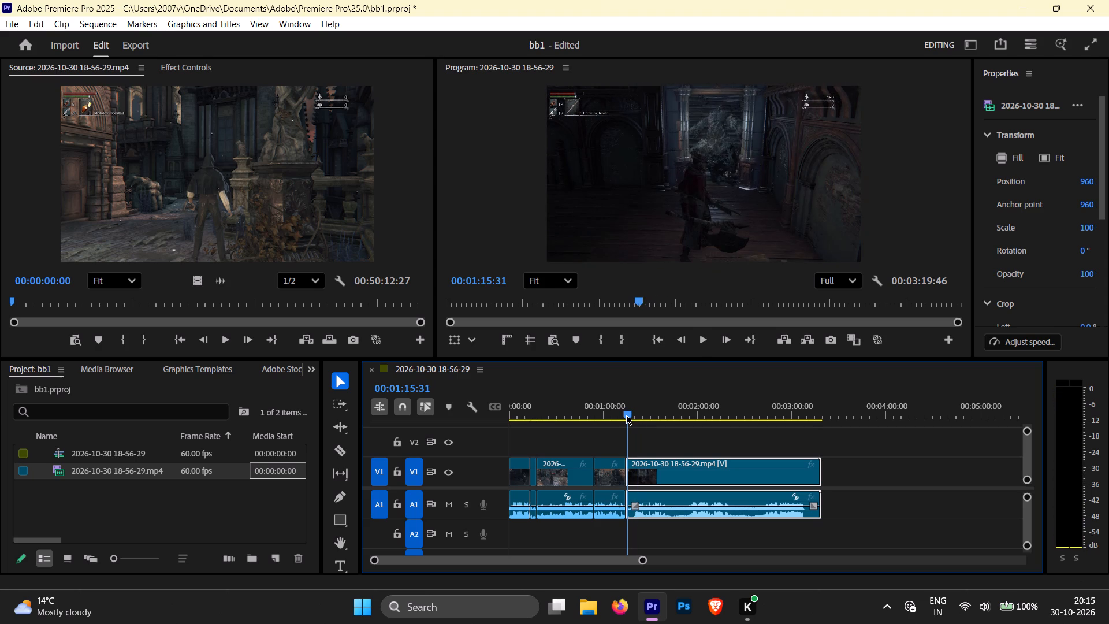
key("space")
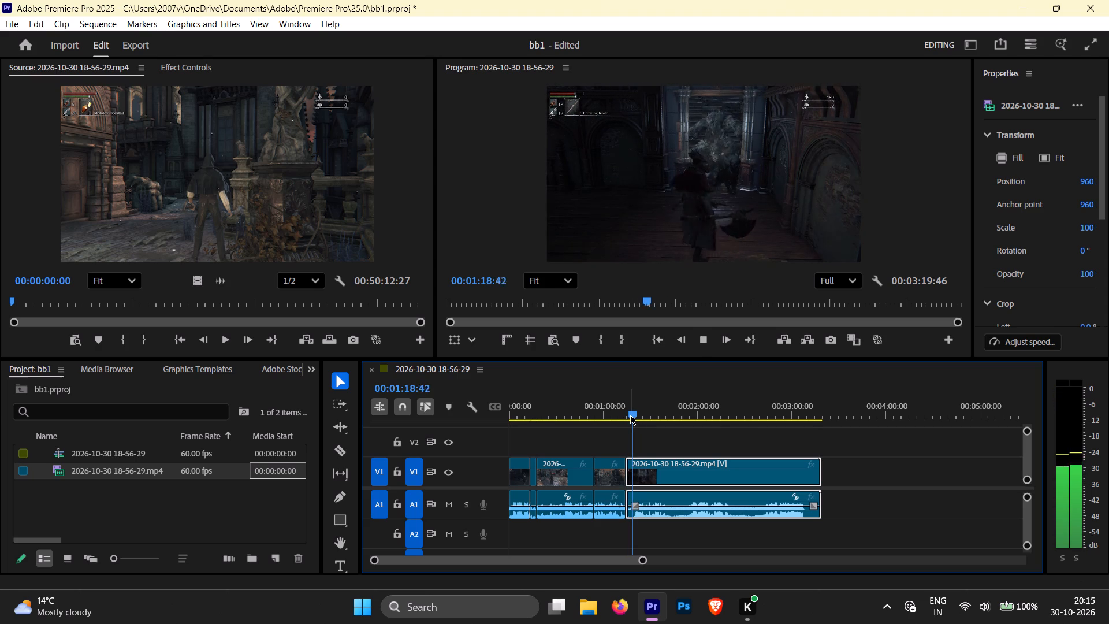
key("space")
key("space")
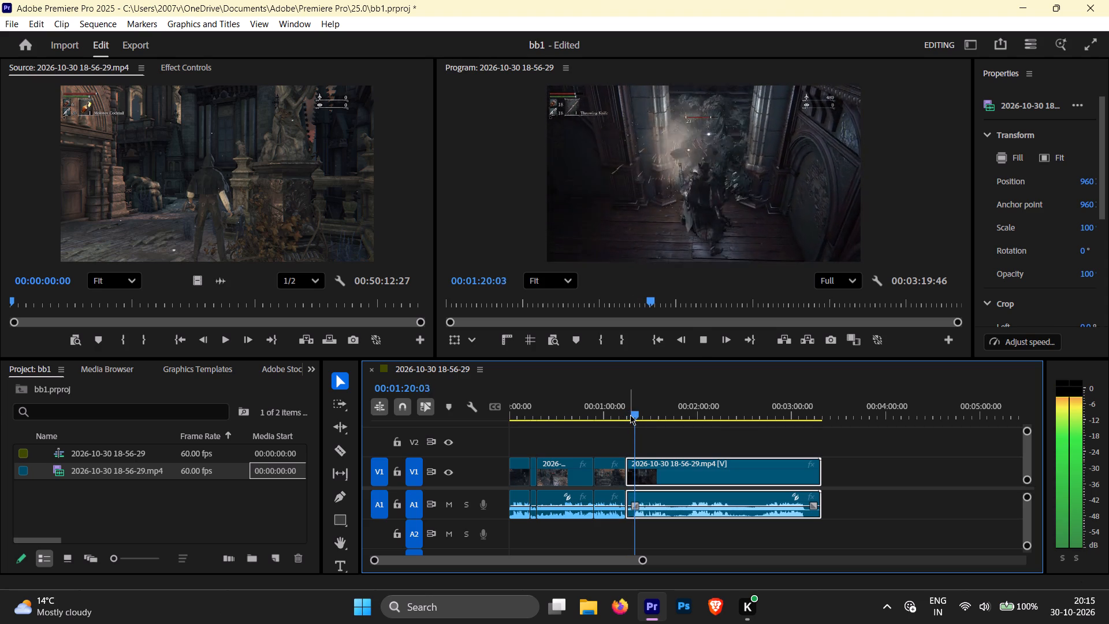
left_click(634, 413)
key("space")
key("space")
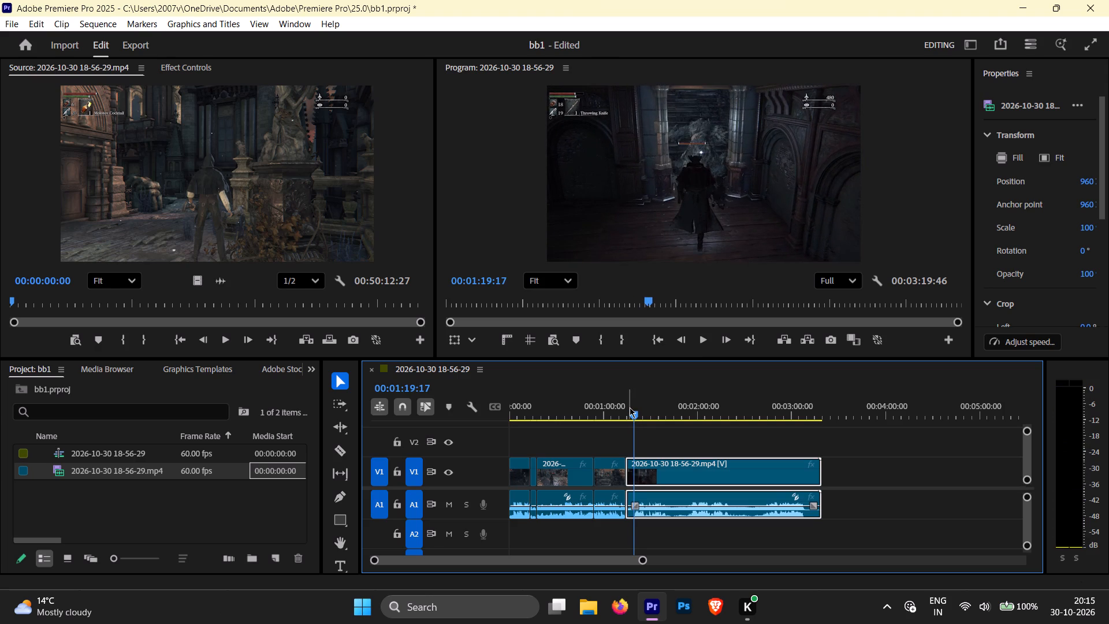
key("ctrl+k")
Delete the short segment between the 00:01:14:14 and 00:01:19:17 cuts and ripple delete the gap it leaves.
left_click(631, 474)
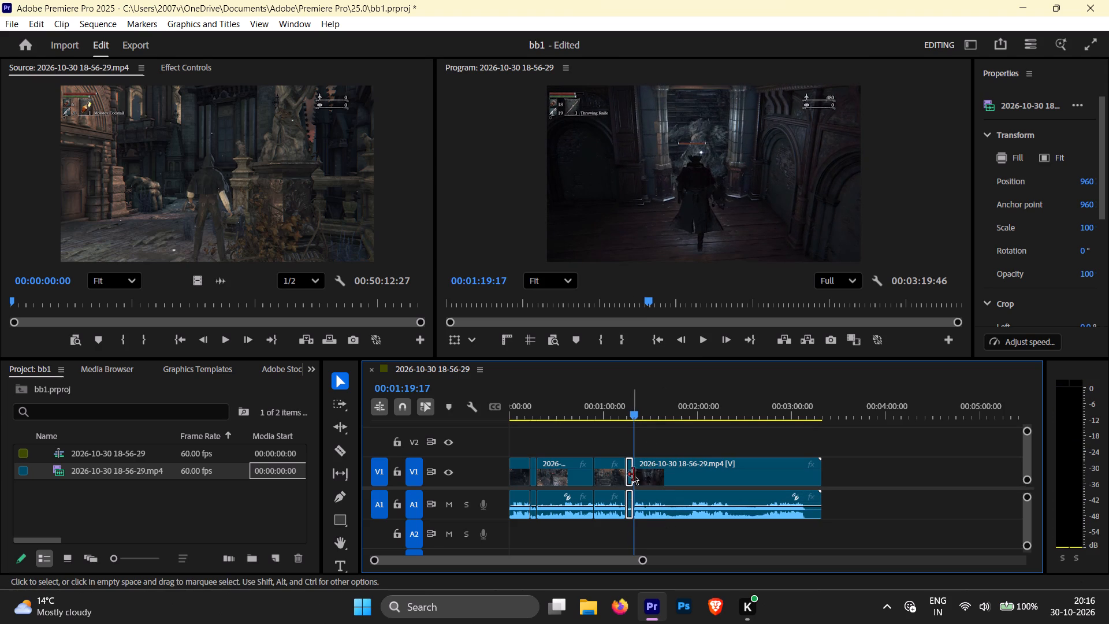
key("Delete")
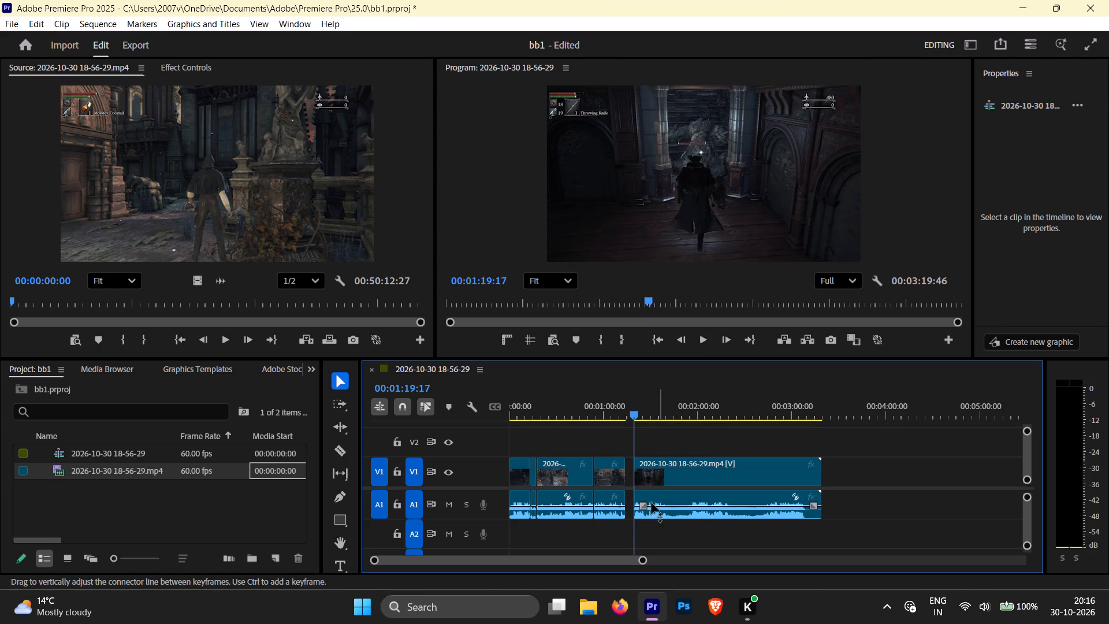
right_click(632, 480)
left_click(652, 487)
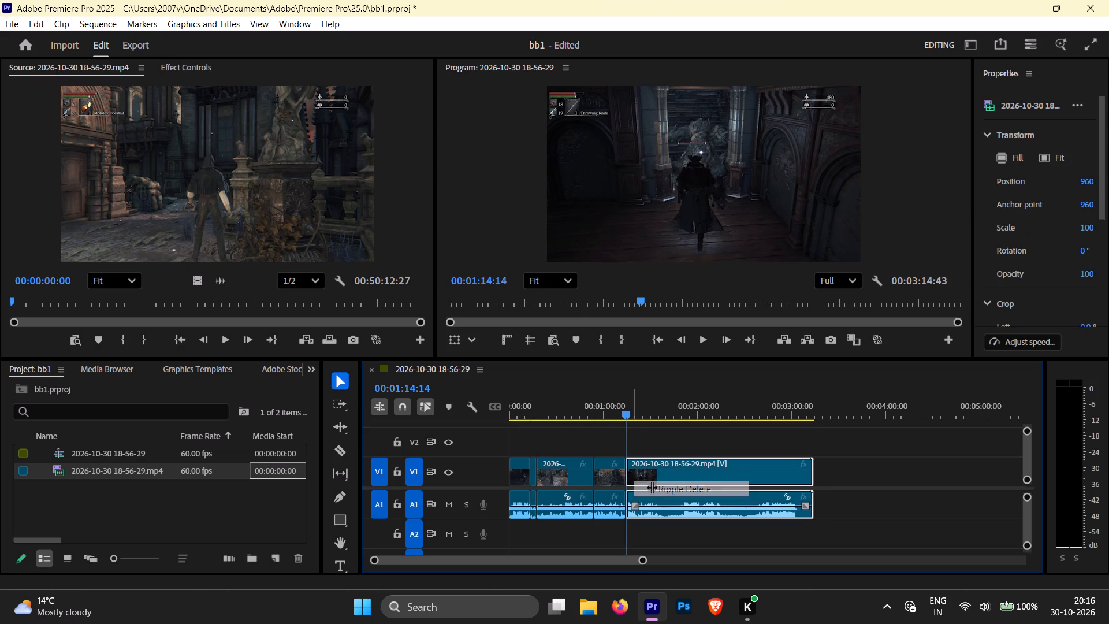
Review the footage from 00:01:14:14 and split the clip at 00:01:36:06, where the hunter stands behind the iron railings.
key("space")
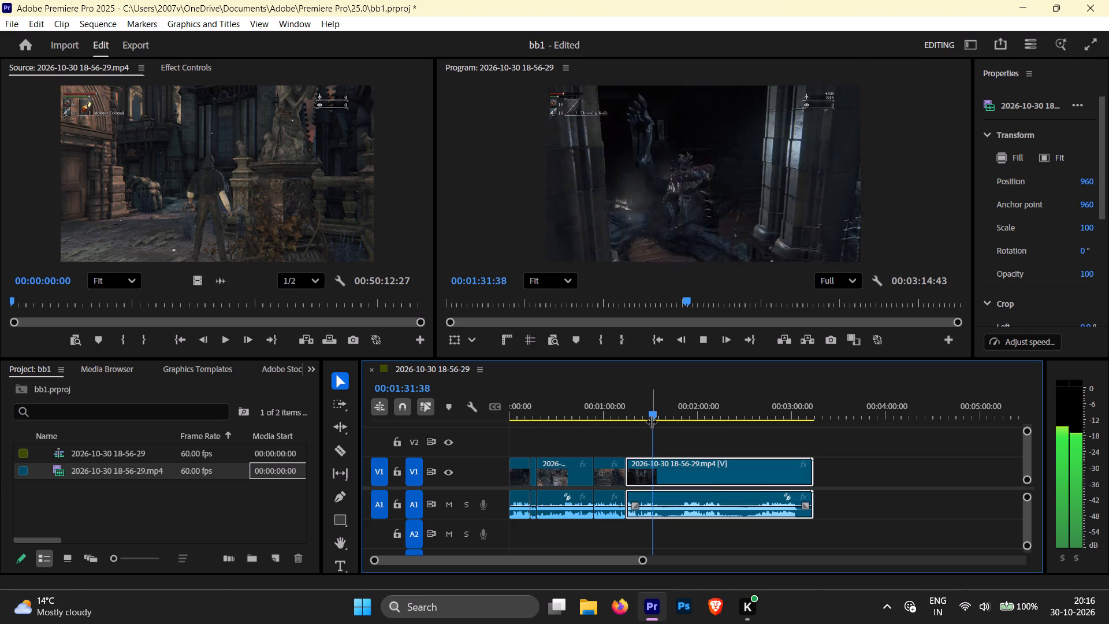
key("space")
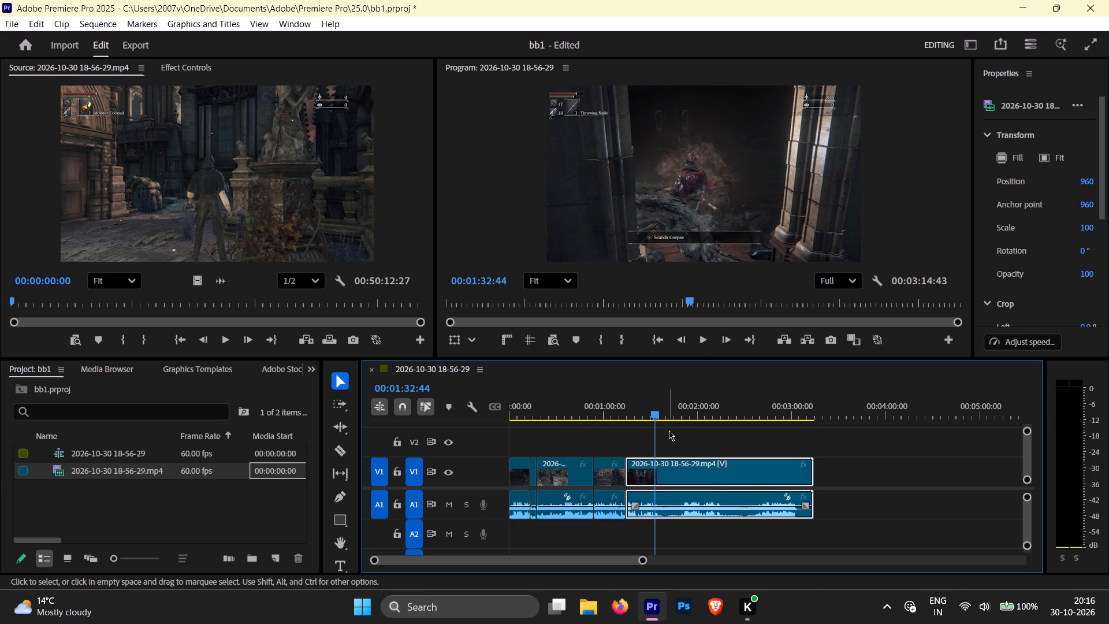
left_click(655, 415)
key("space")
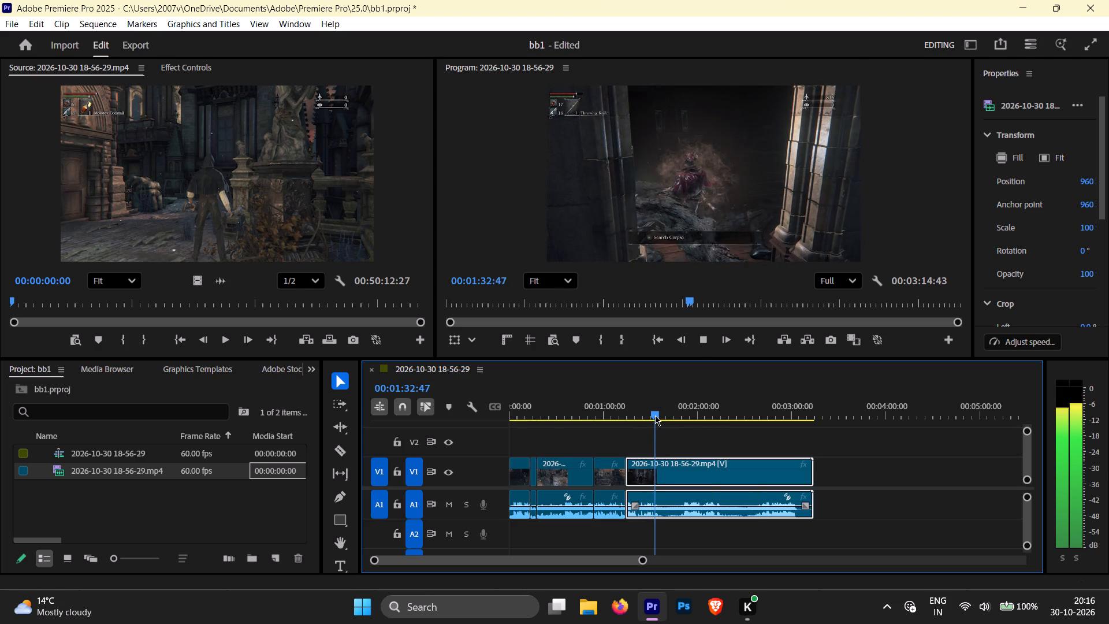
key("space")
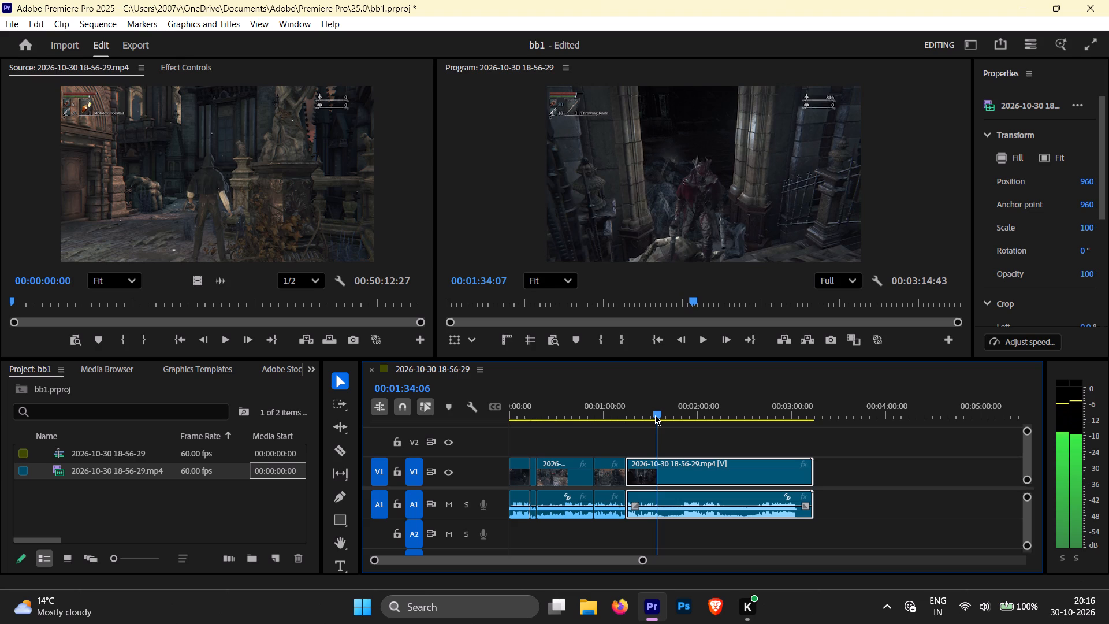
left_click(655, 417)
key("space")
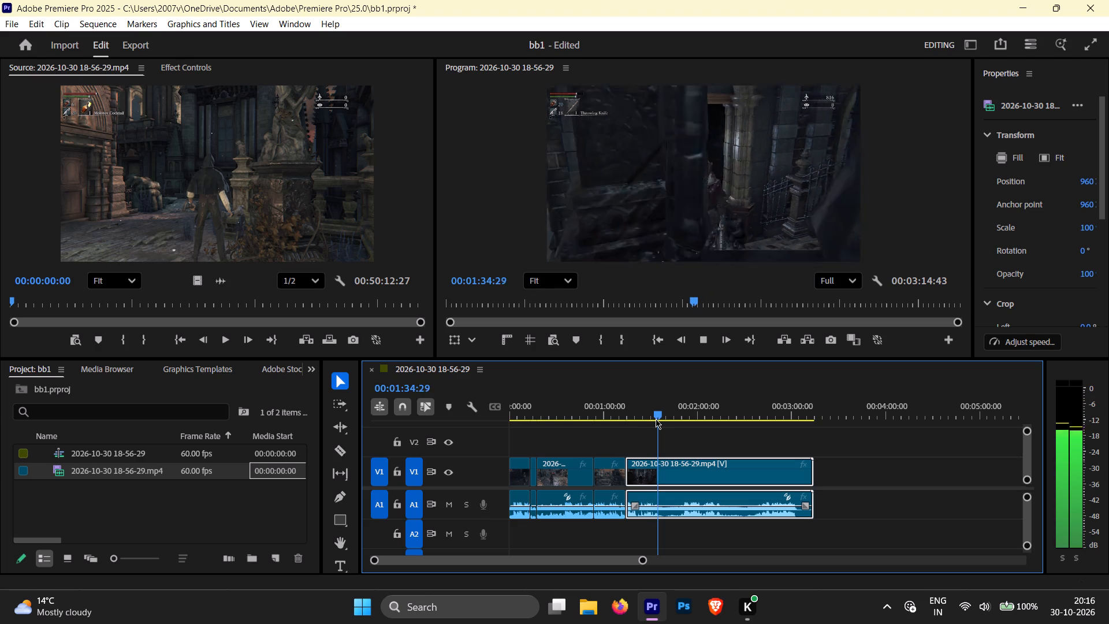
key("space")
key("space")
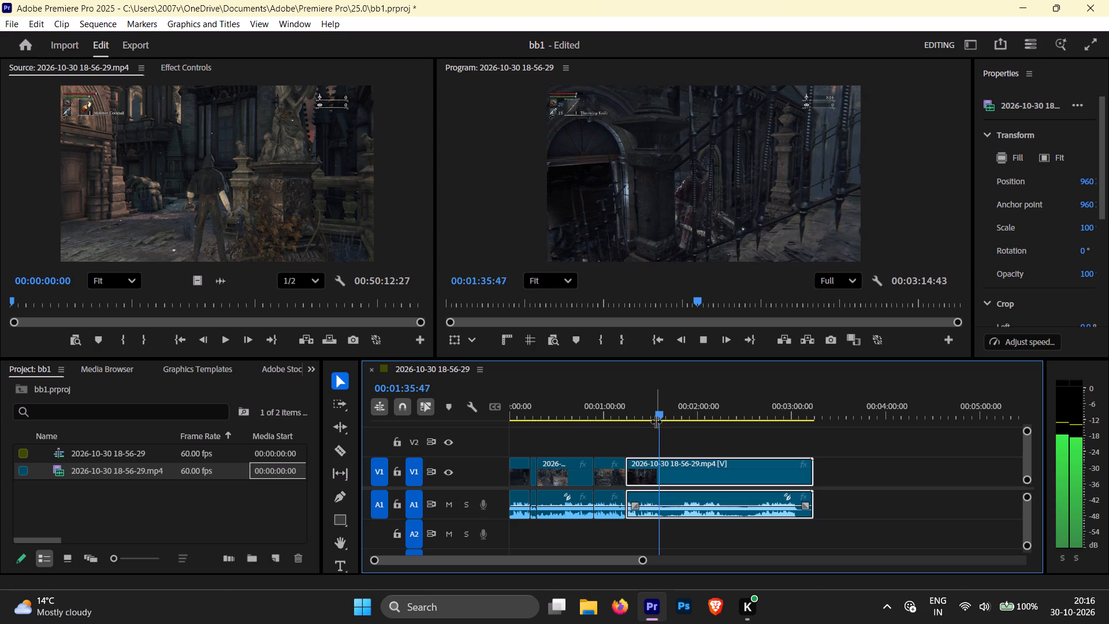
key("space")
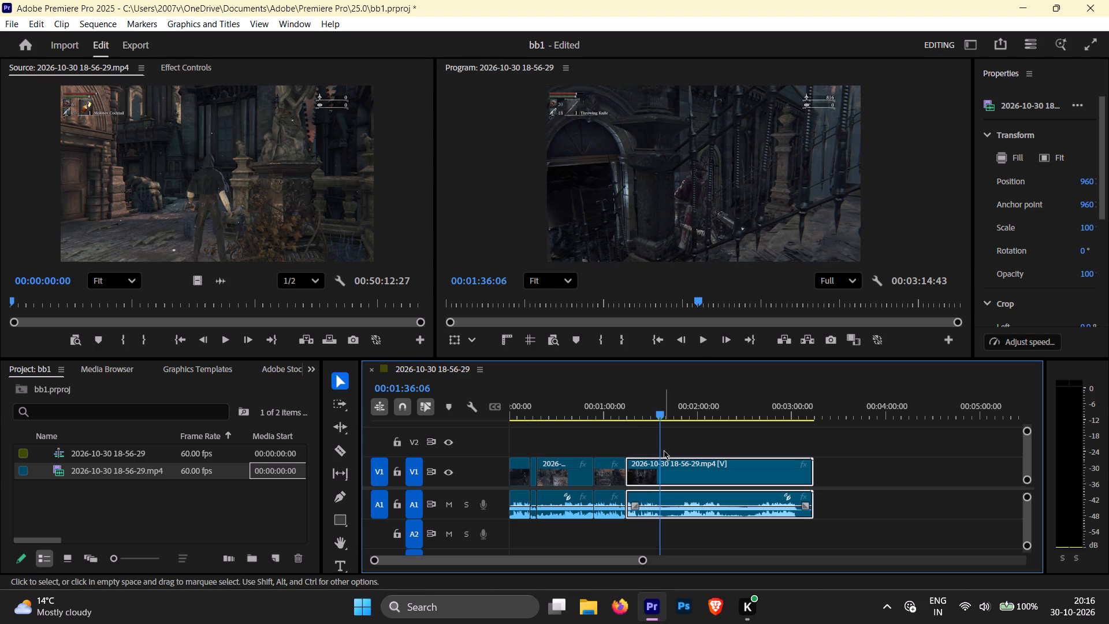
key("ctrl+k")
Find the start of the street fight near the carriage and split the clip at 00:01:52:47.
key("space")
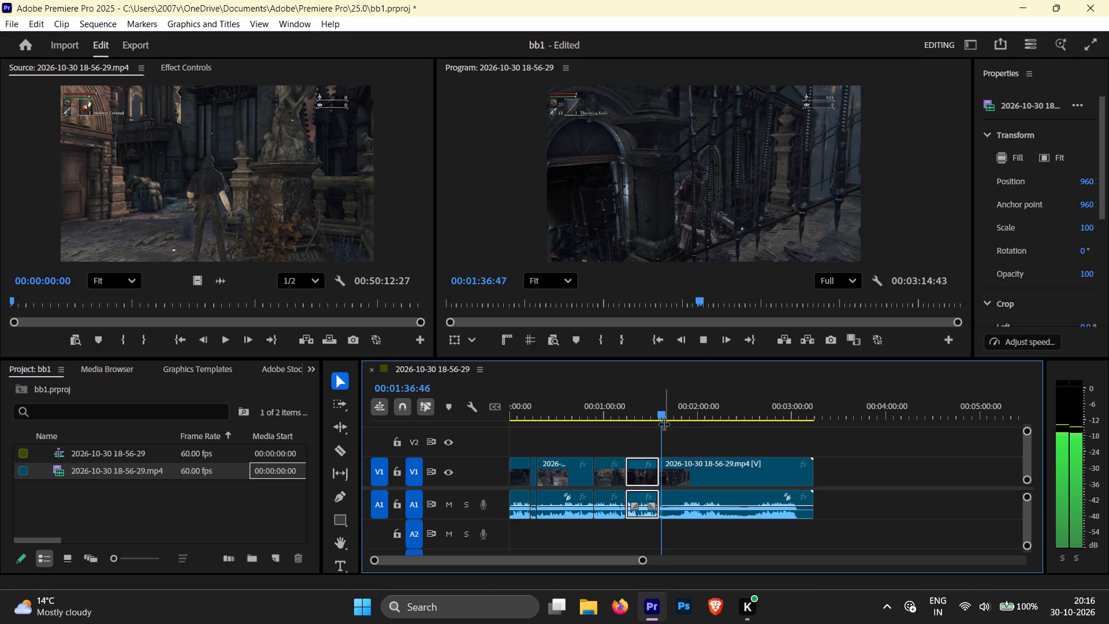
left_click_drag(664, 414, 680, 413)
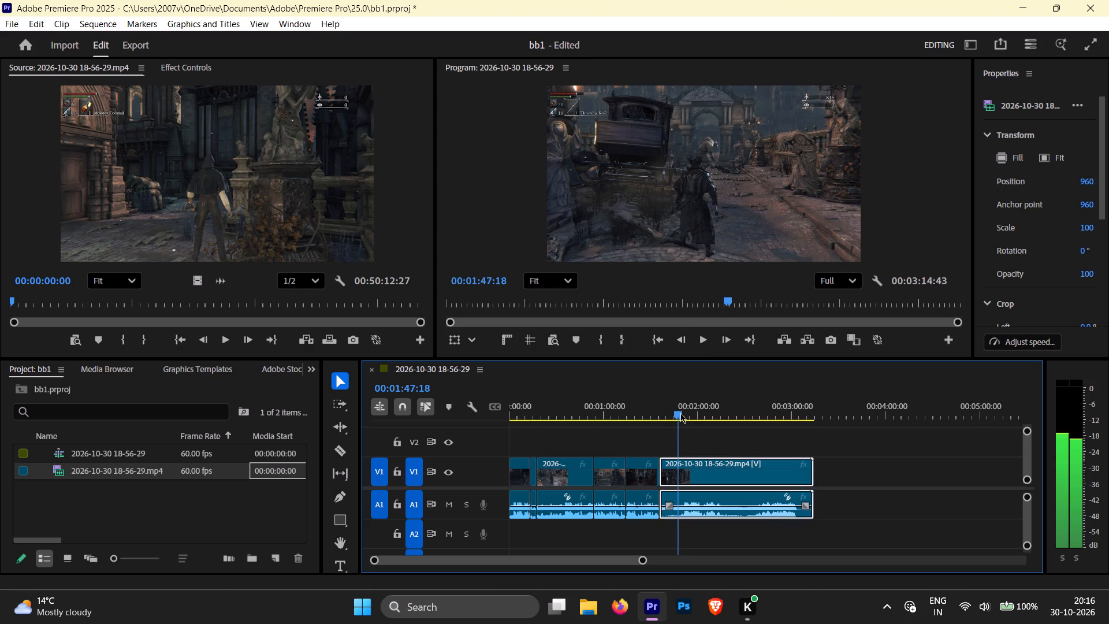
left_click_drag(680, 413, 684, 413)
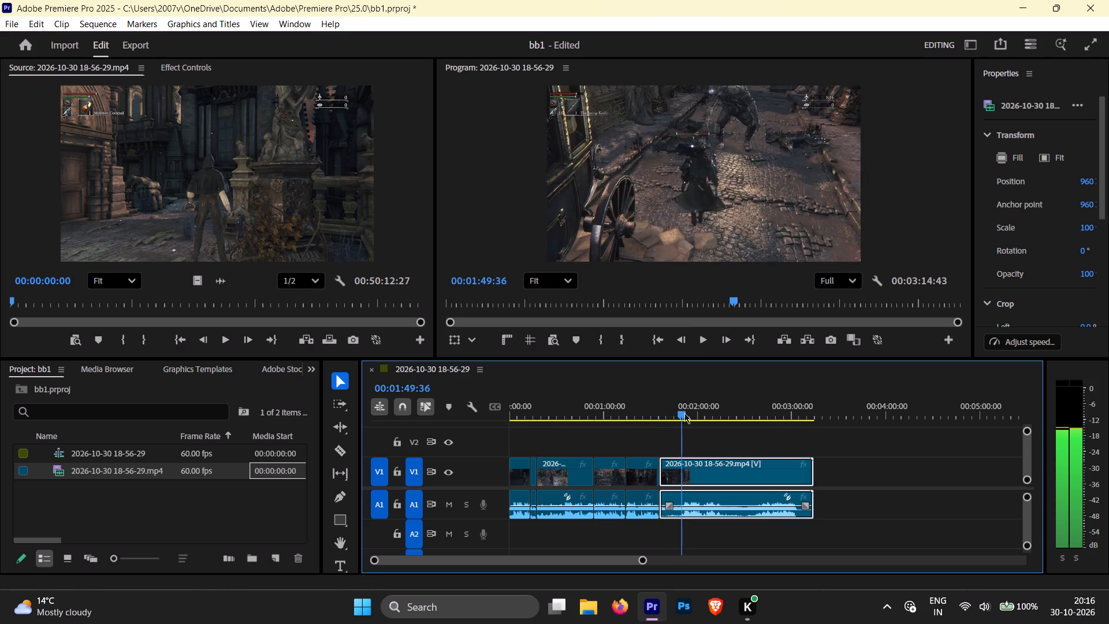
left_click_drag(684, 413, 686, 413)
left_click(686, 413)
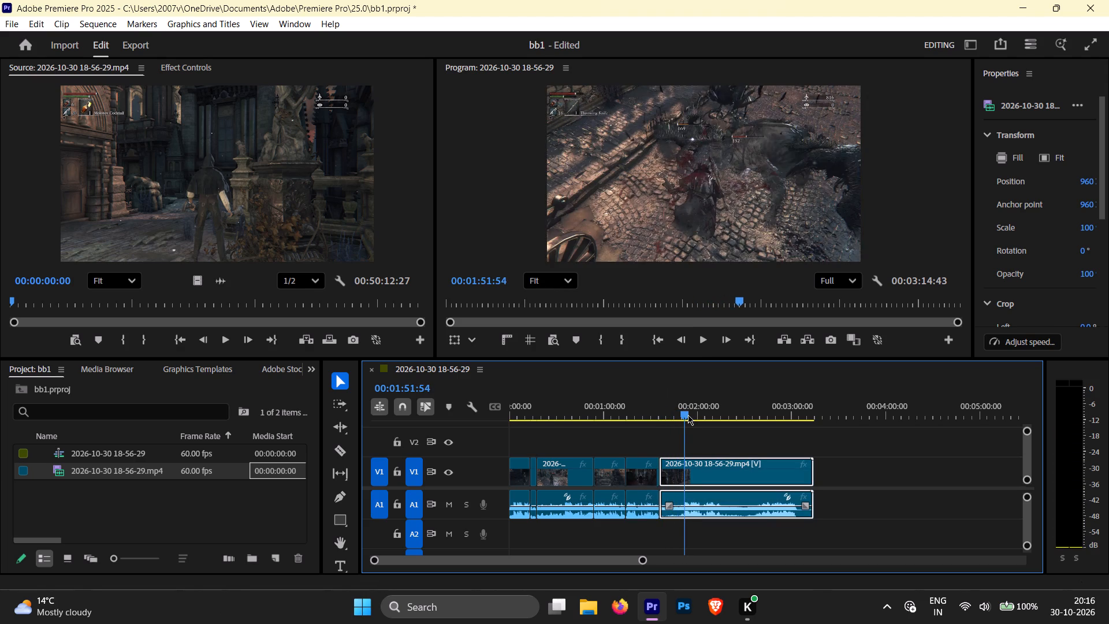
key("space")
left_click(689, 415)
key("space")
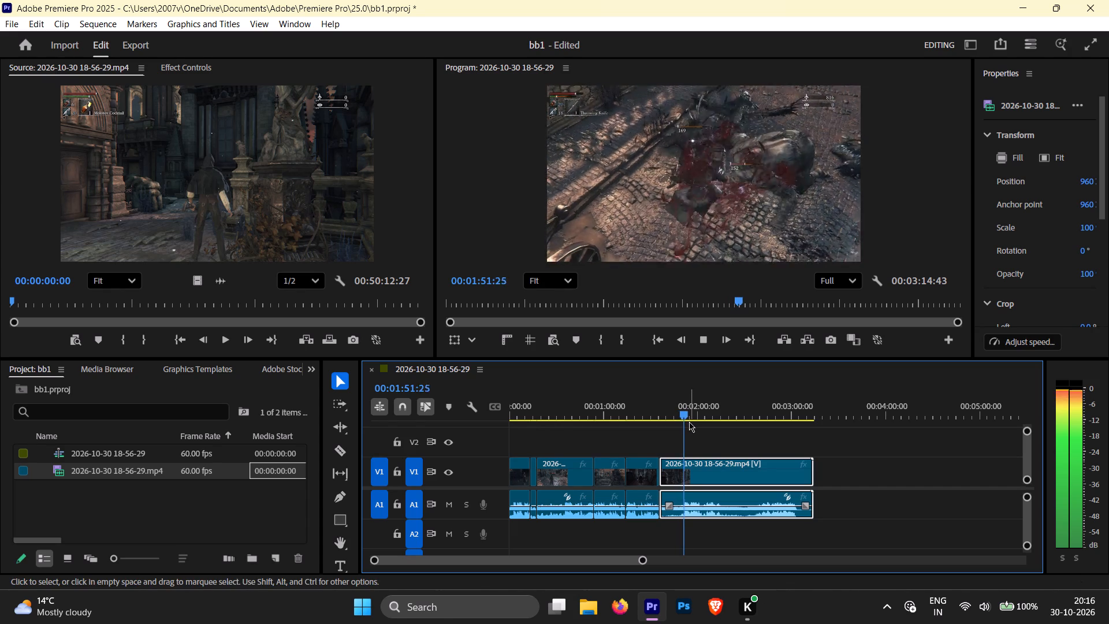
key("ctrl+k")
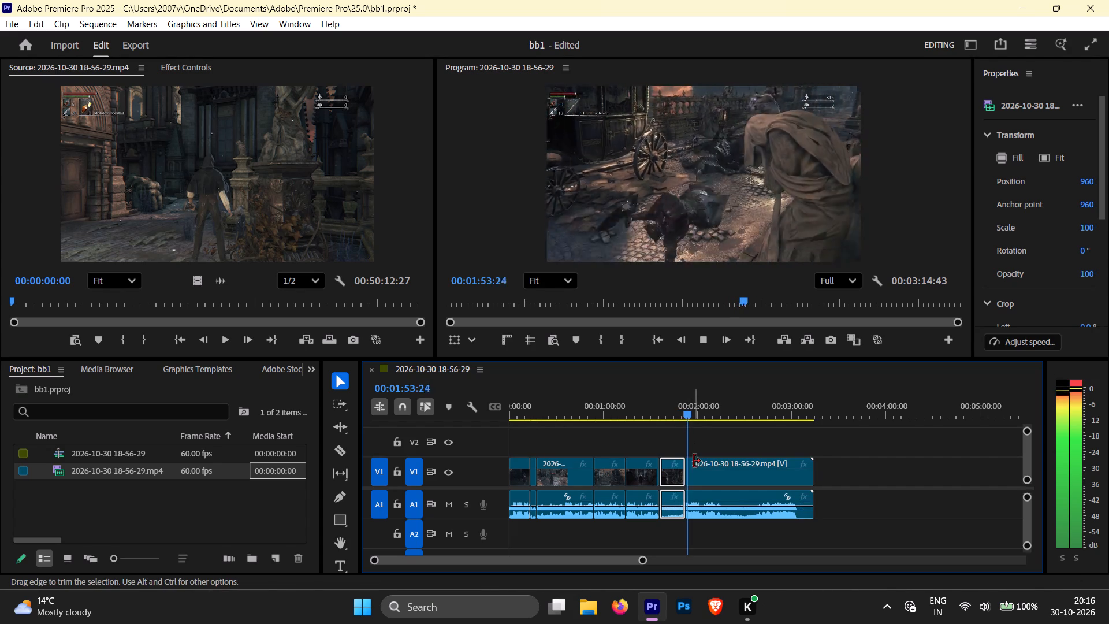
Delete the segment between the 00:01:36:06 and 00:01:52:47 cuts.
left_click(673, 472)
right_click(683, 469)
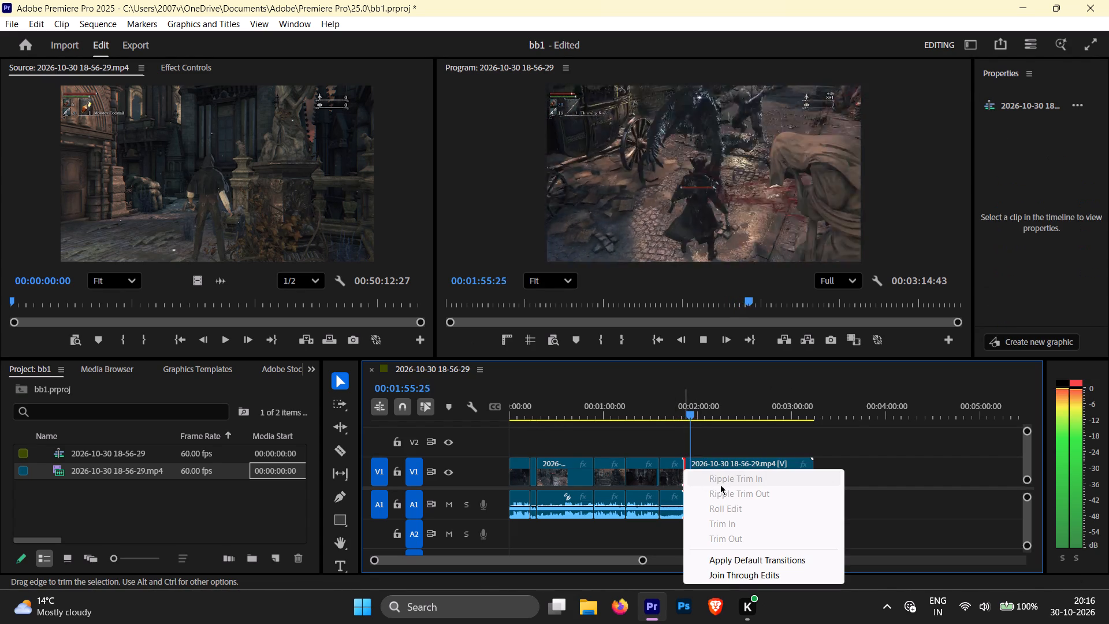
left_click(664, 472)
left_click(671, 472)
right_click(670, 472)
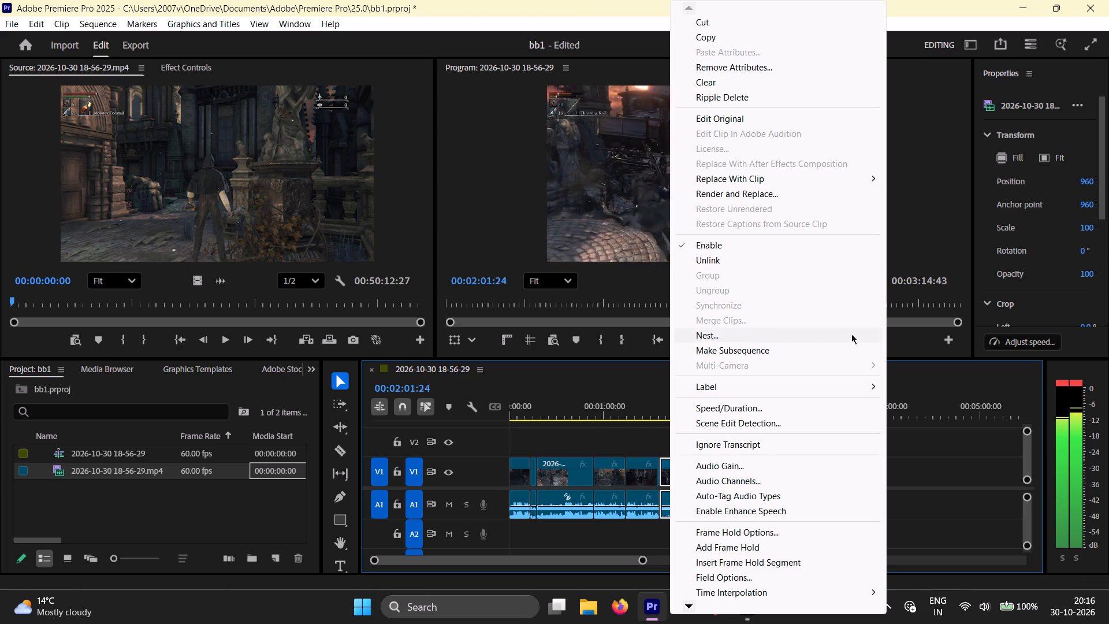
left_click(911, 440)
left_click(671, 476)
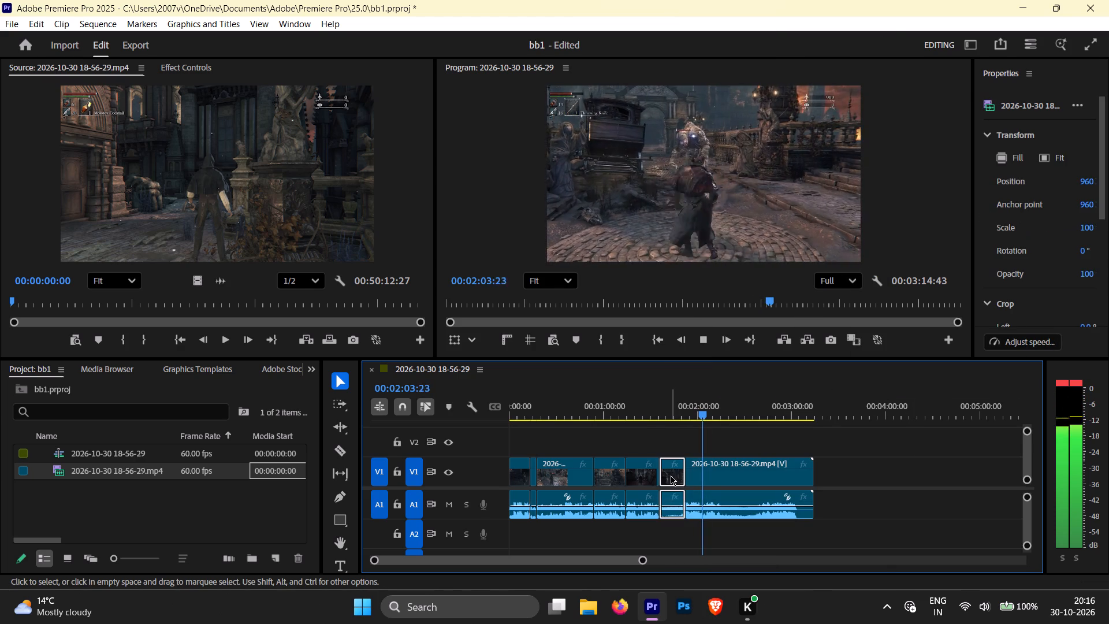
key("Delete")
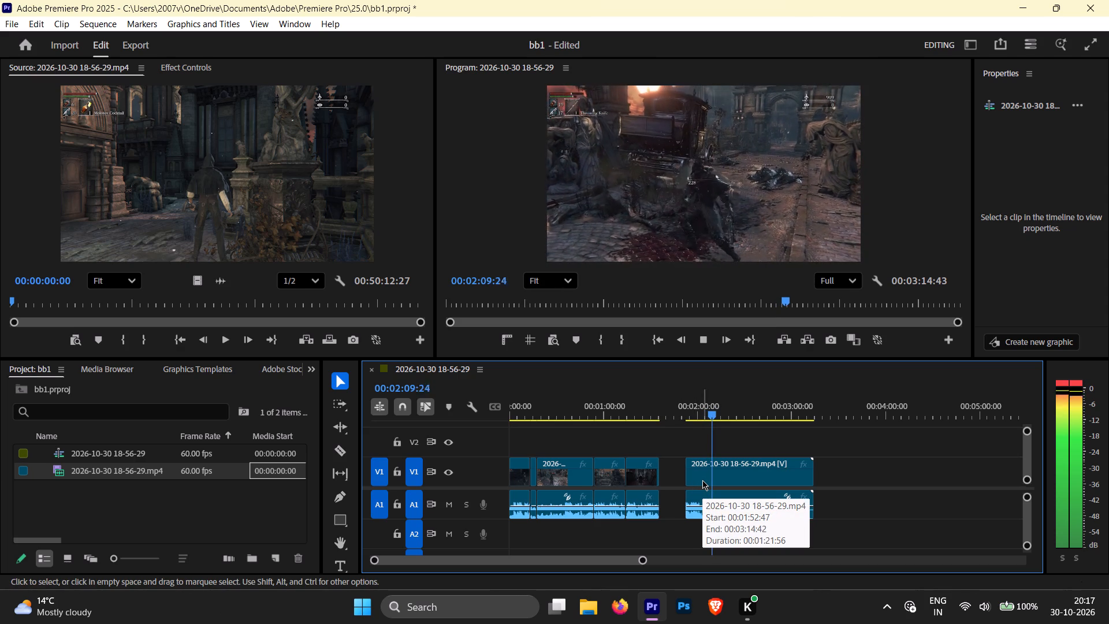
Review the end of the street fight by the carriage and split the clip at 00:02:10:28.
key("space")
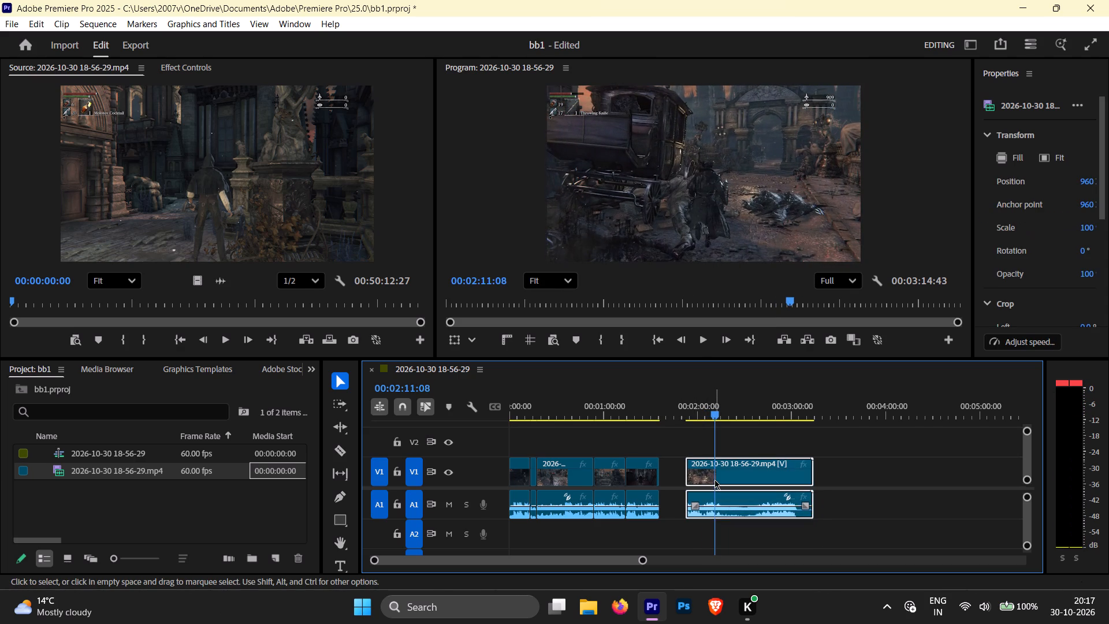
double_click(709, 409)
left_click_drag(709, 409, 716, 410)
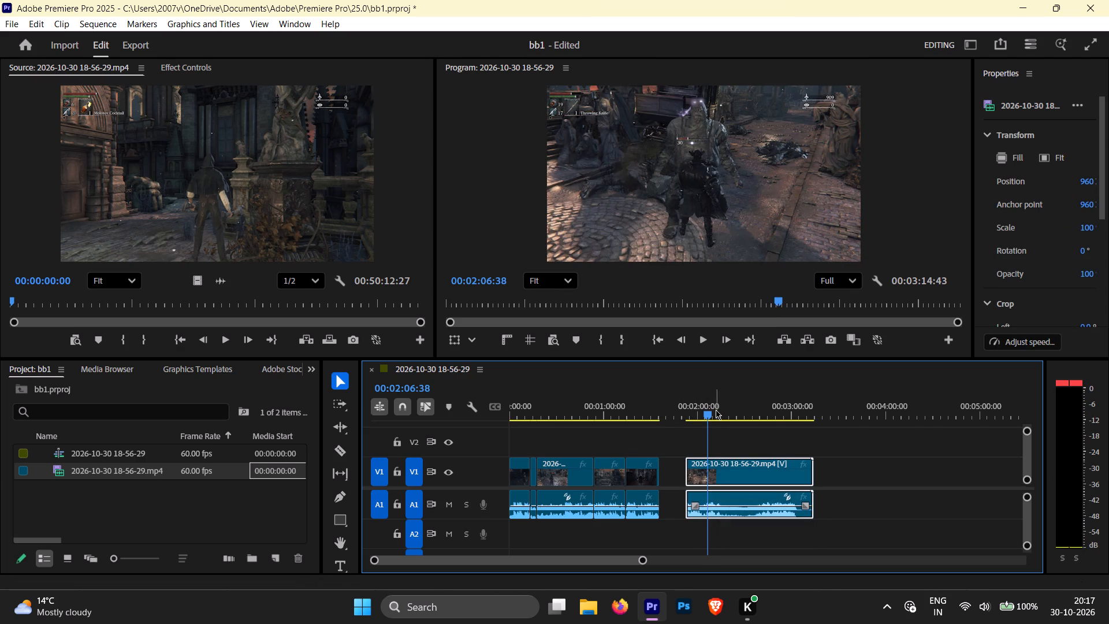
left_click_drag(716, 410, 723, 414)
left_click(704, 414)
key("space")
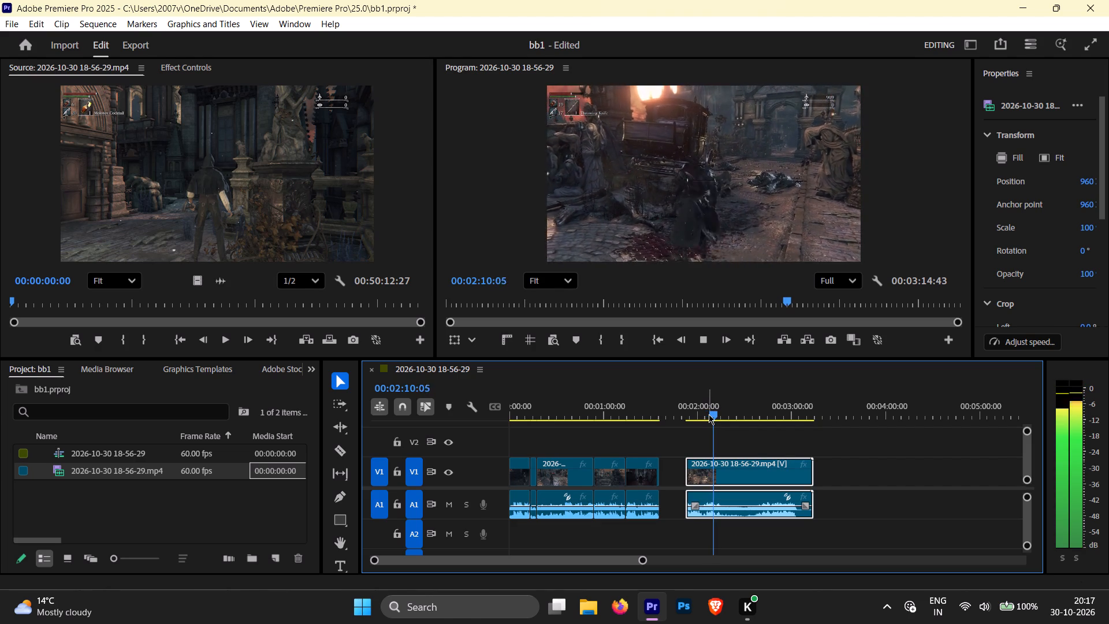
key("space")
key("ctrl+k")
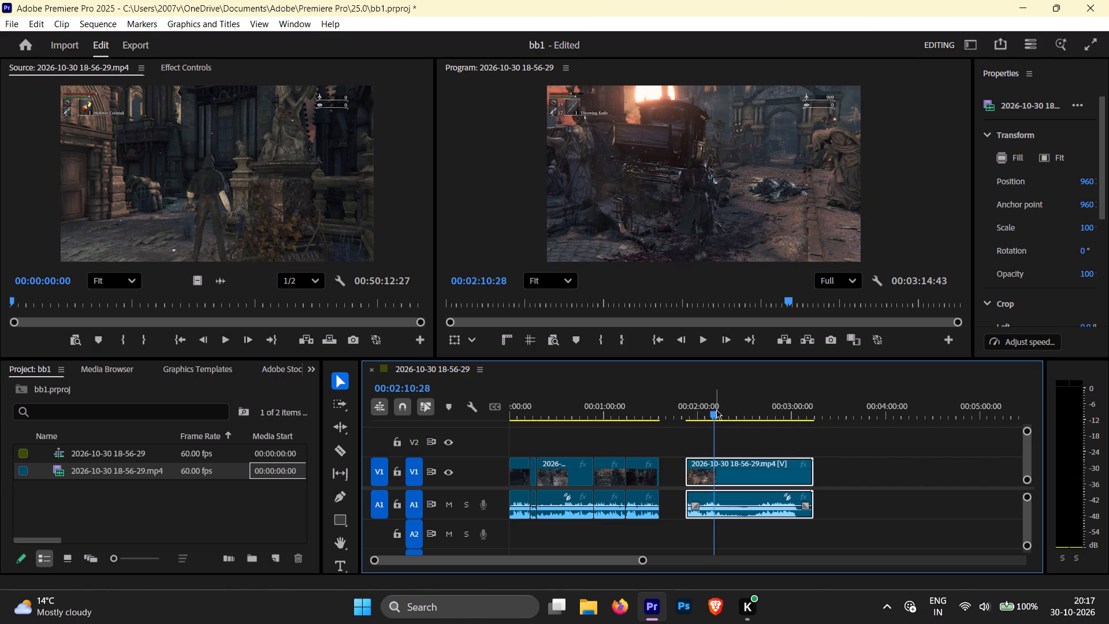
key("space")
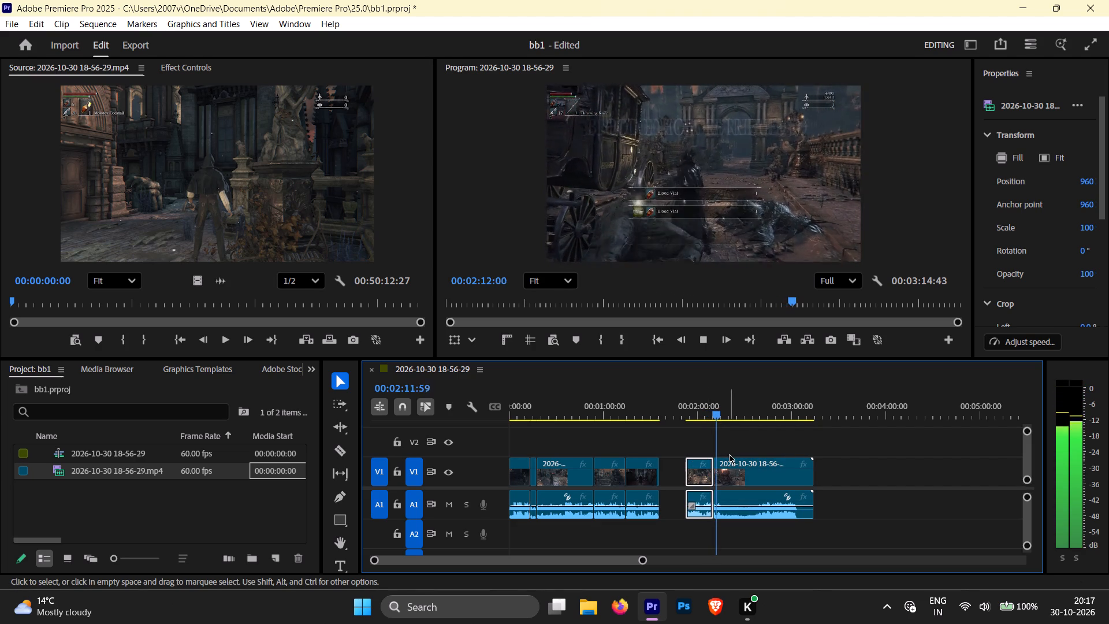
Ripple delete the empty gap between 00:01:36:06 and the street fight segment.
left_click(679, 472)
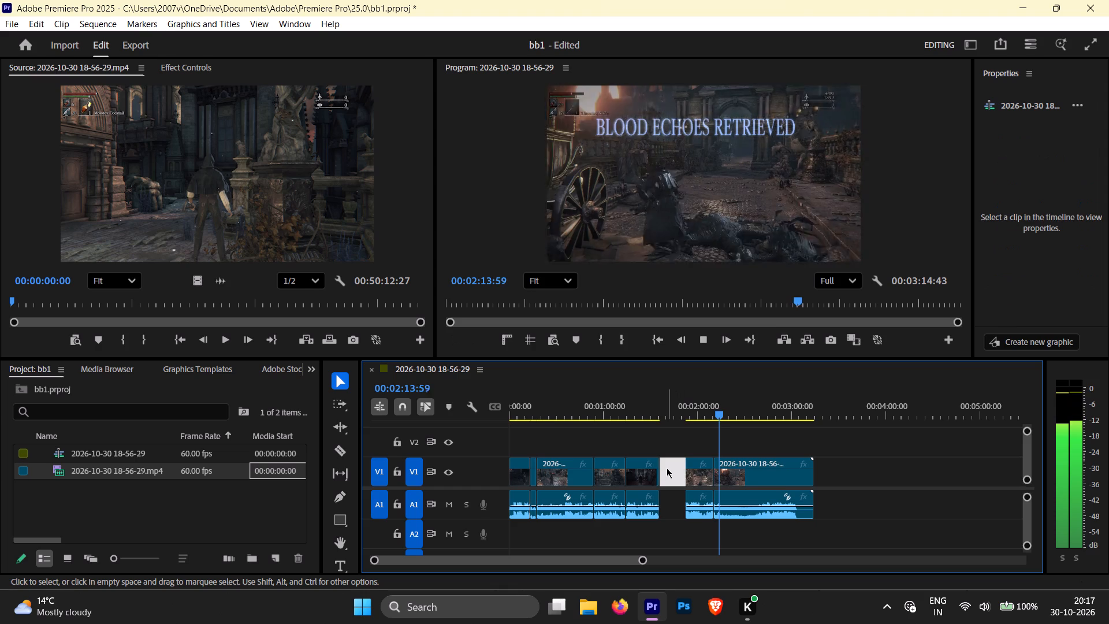
right_click(667, 468)
left_click(706, 478)
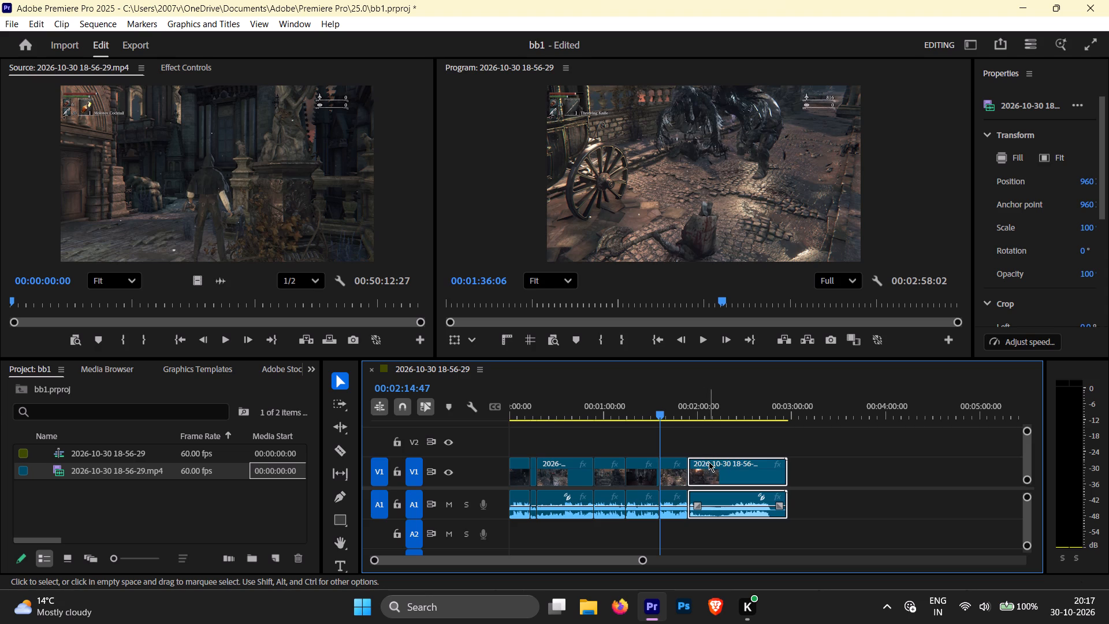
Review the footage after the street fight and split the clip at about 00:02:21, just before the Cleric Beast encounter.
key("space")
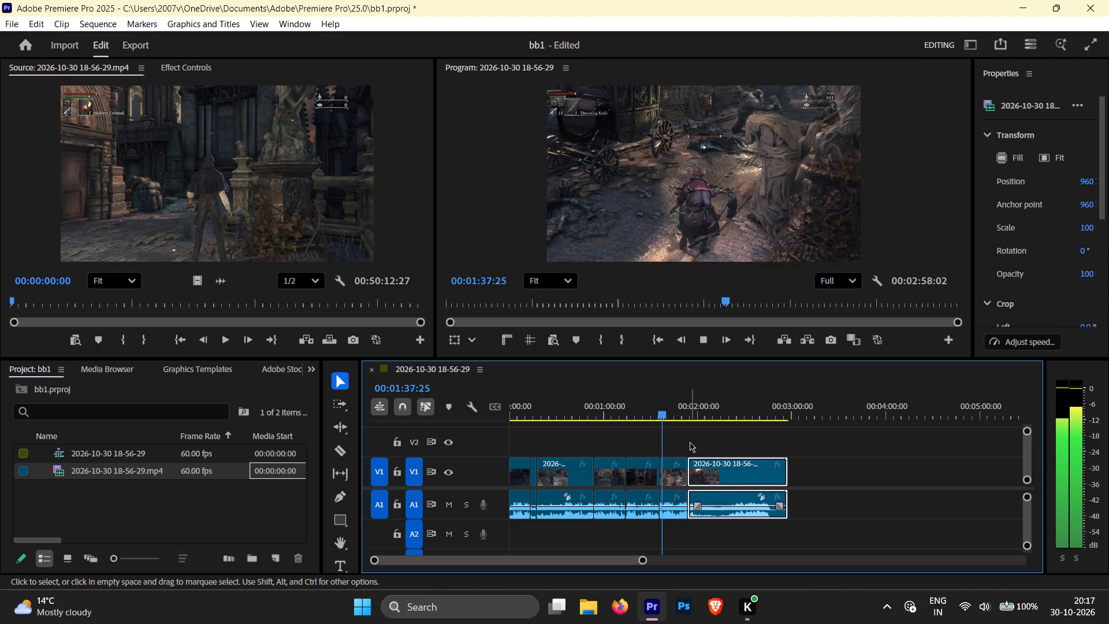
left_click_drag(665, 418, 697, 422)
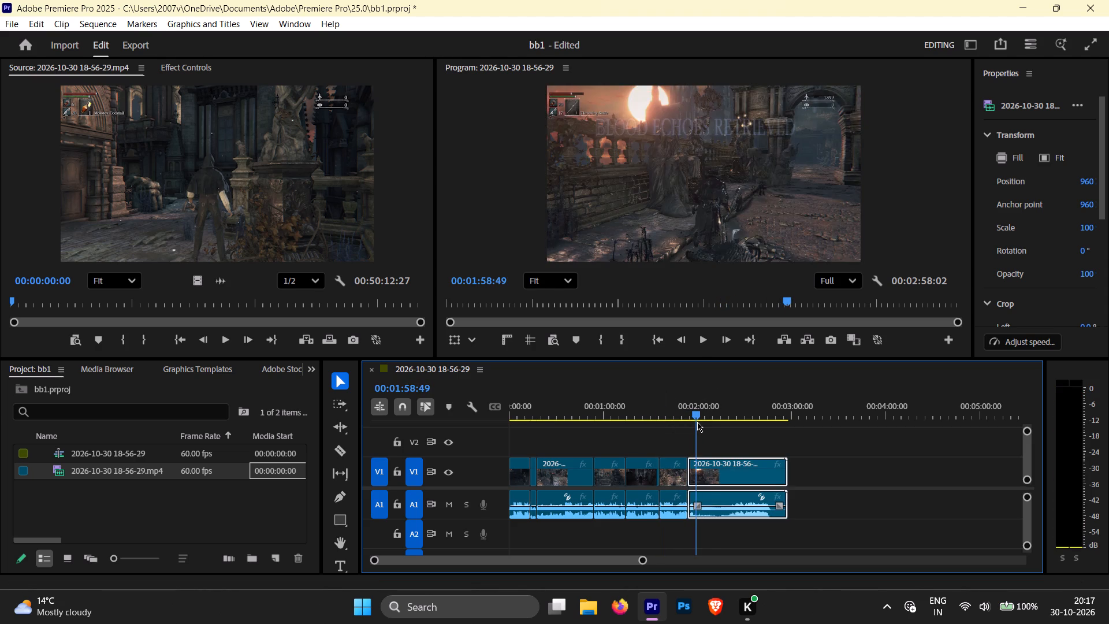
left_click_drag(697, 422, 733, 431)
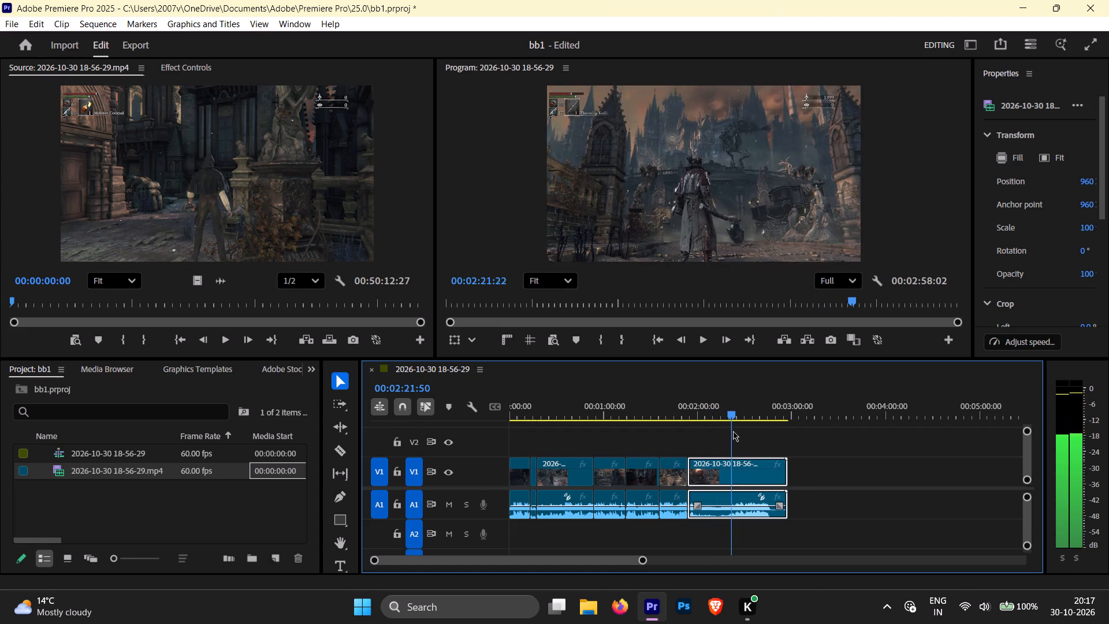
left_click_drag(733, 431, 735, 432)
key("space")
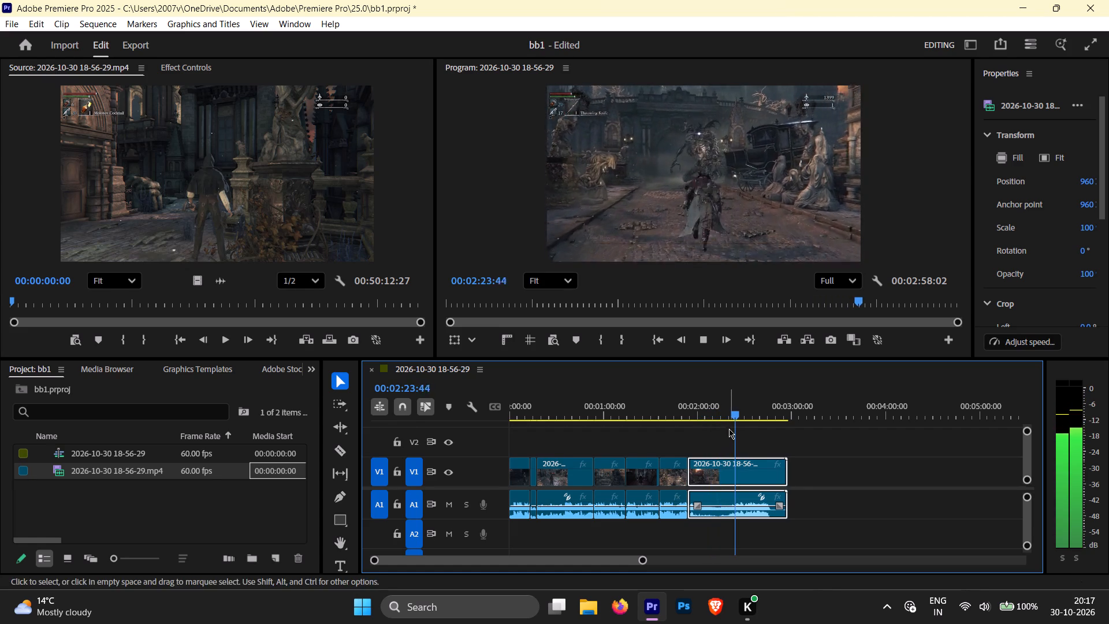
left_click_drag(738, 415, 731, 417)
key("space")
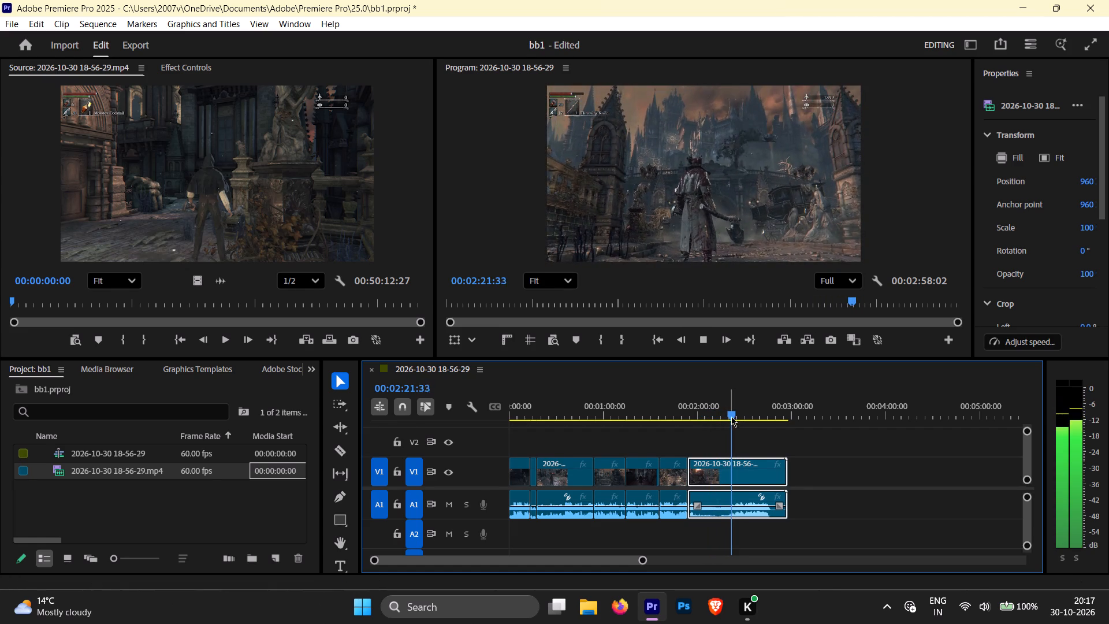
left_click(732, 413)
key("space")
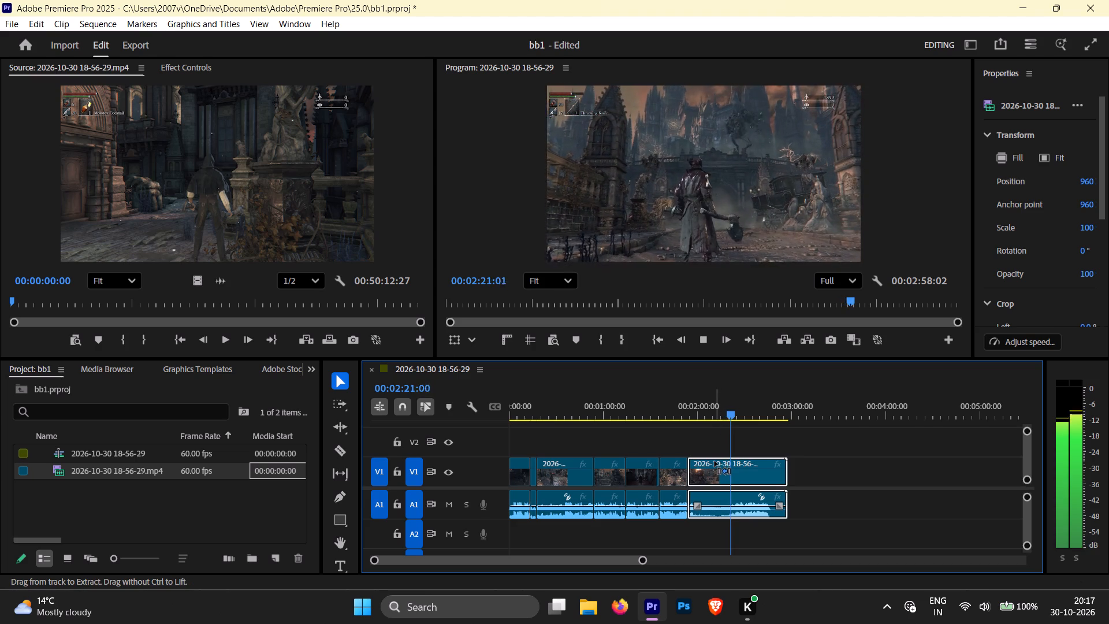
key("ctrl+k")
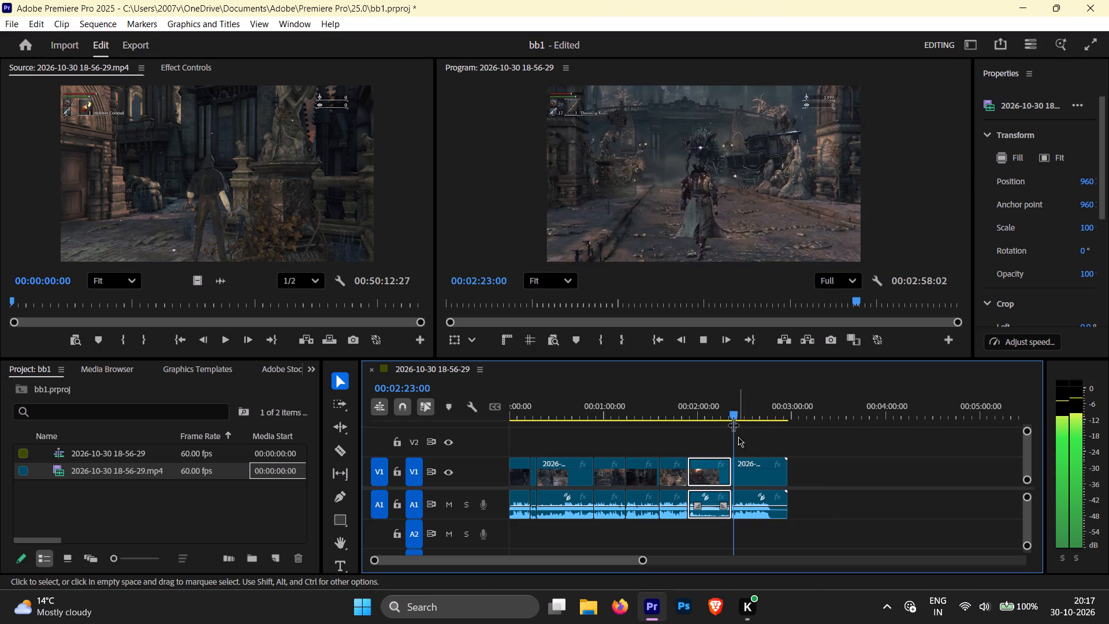
Undo the last split and split the clip earlier, at 00:02:18:34, on the run-up to the Cleric Beast.
left_click(709, 473)
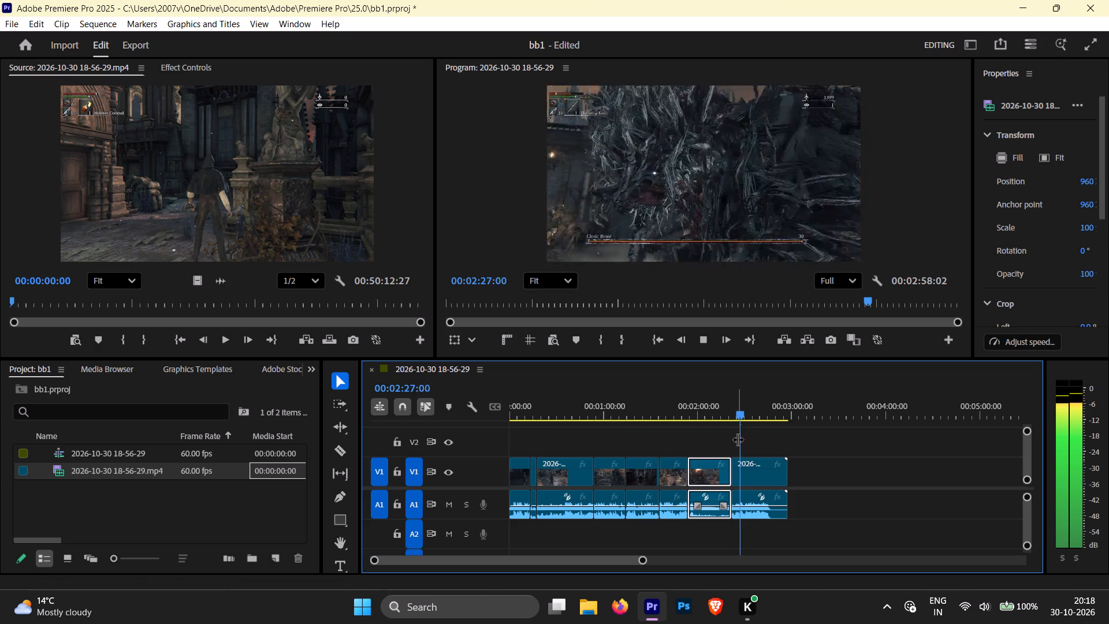
left_click_drag(742, 419, 730, 420)
left_click_drag(743, 414, 737, 418)
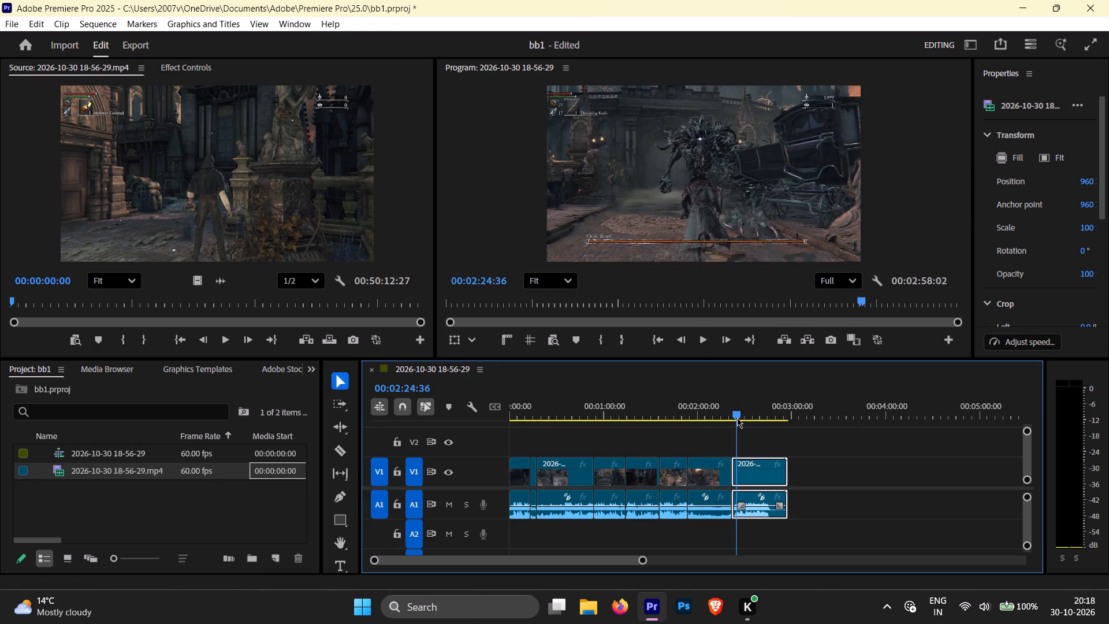
left_click_drag(737, 418, 733, 419)
key("space")
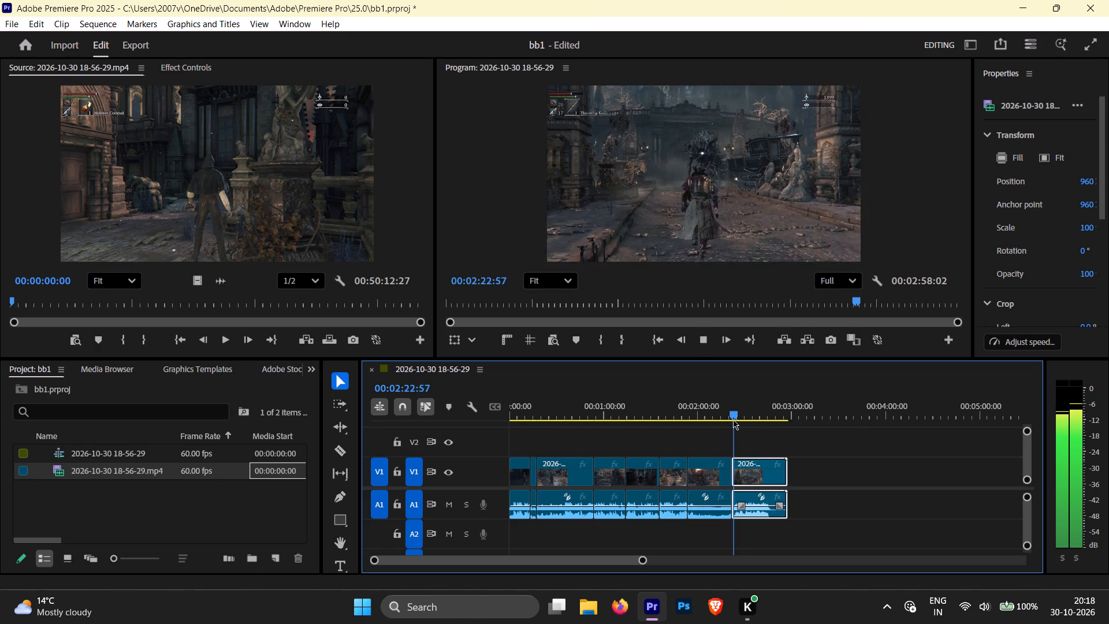
left_click_drag(738, 415, 724, 417)
key("space")
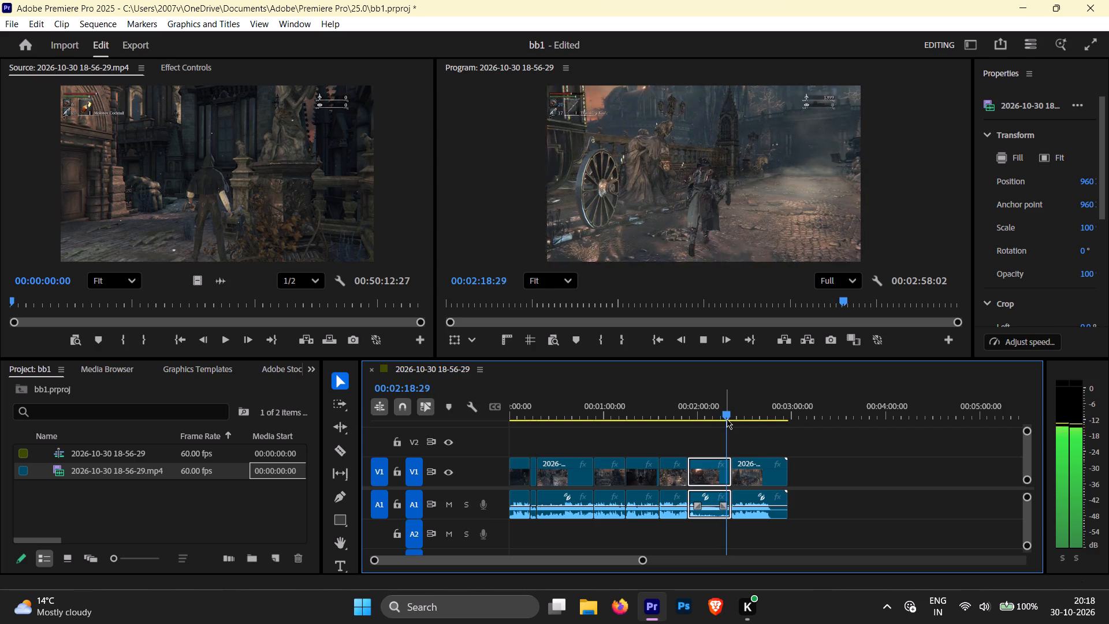
key("space")
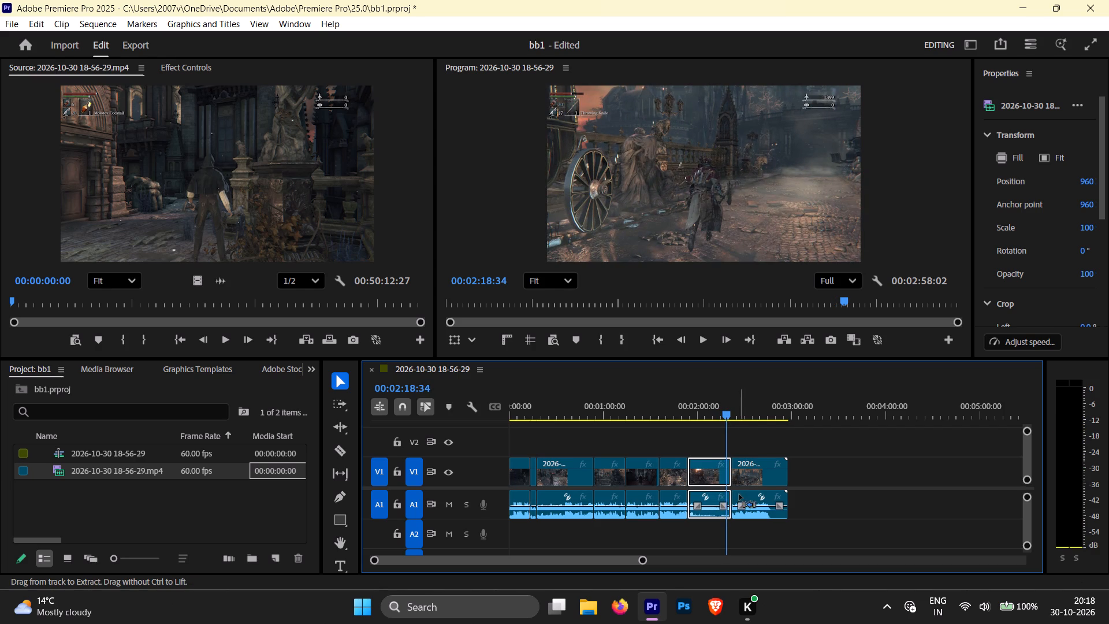
key("ctrl+z")
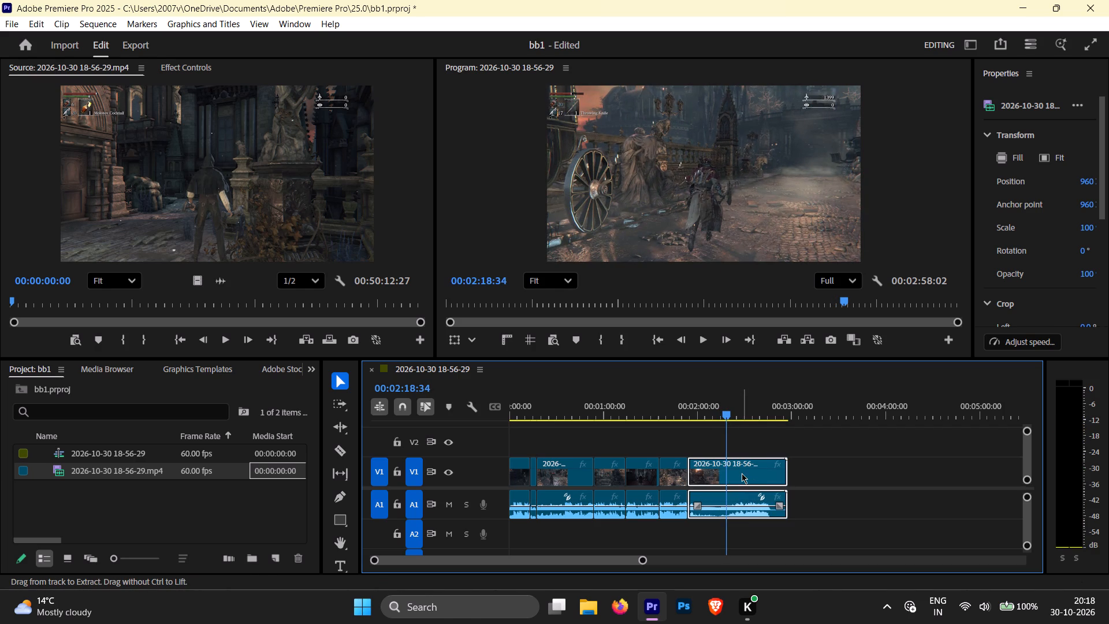
key("ctrl+k")
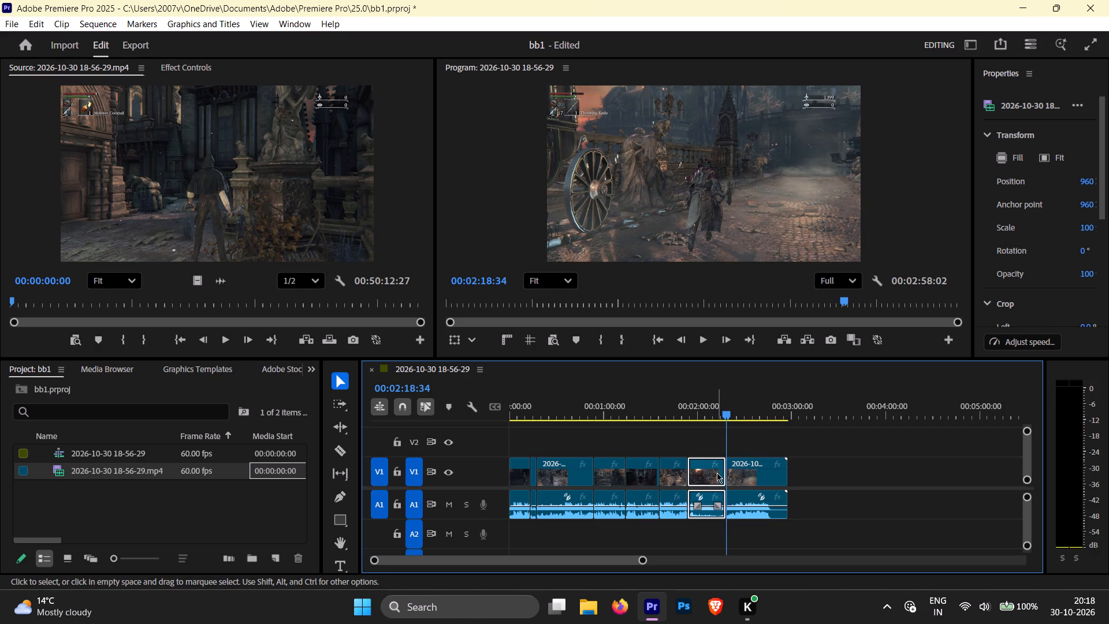
Delete the segment just before the 00:02:18:34 cut and ripple delete the gap it leaves.
left_click(716, 473)
key("Delete")
right_click_drag(702, 474, 698, 467)
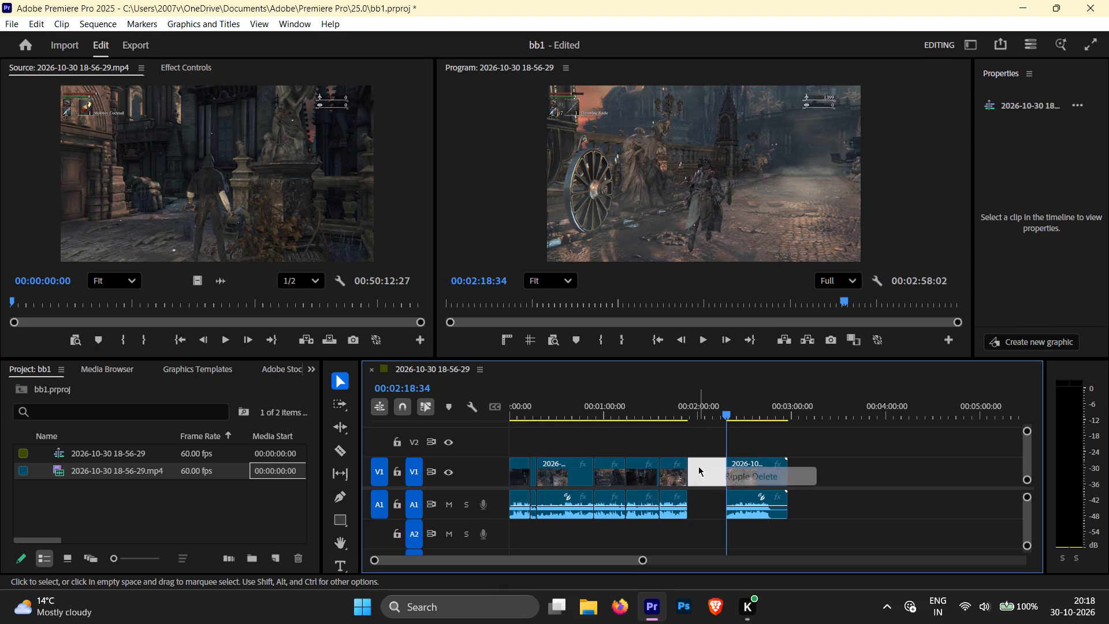
left_click(747, 476)
Play through the Cleric Beast fight and split the clip at 00:02:16:58, on the YOU DIED screen.
key("space")
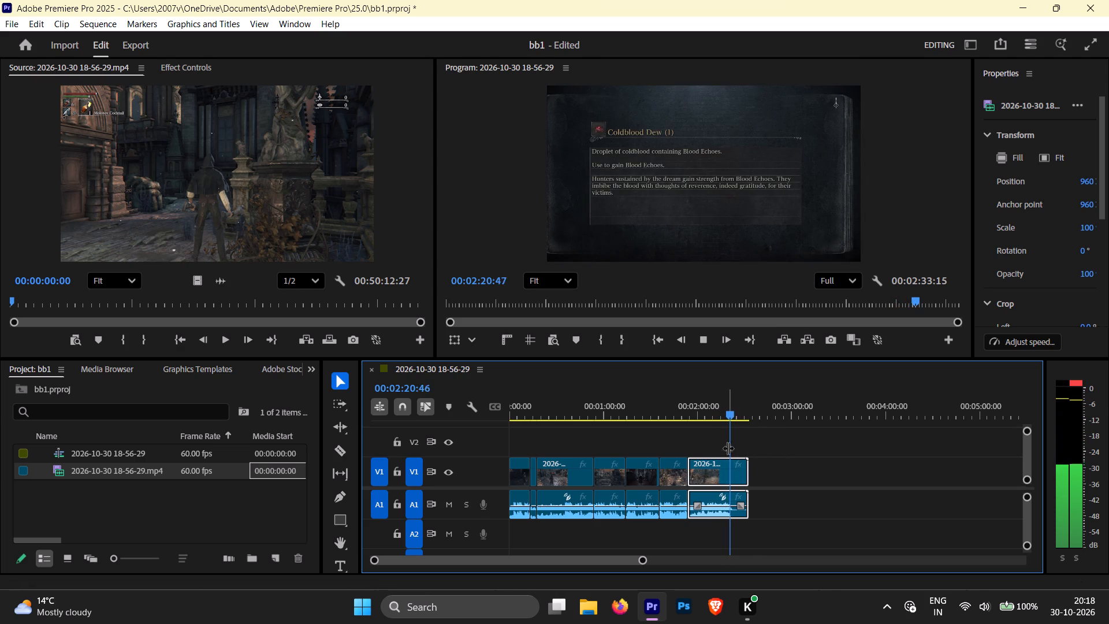
left_click_drag(728, 414, 719, 414)
key("space")
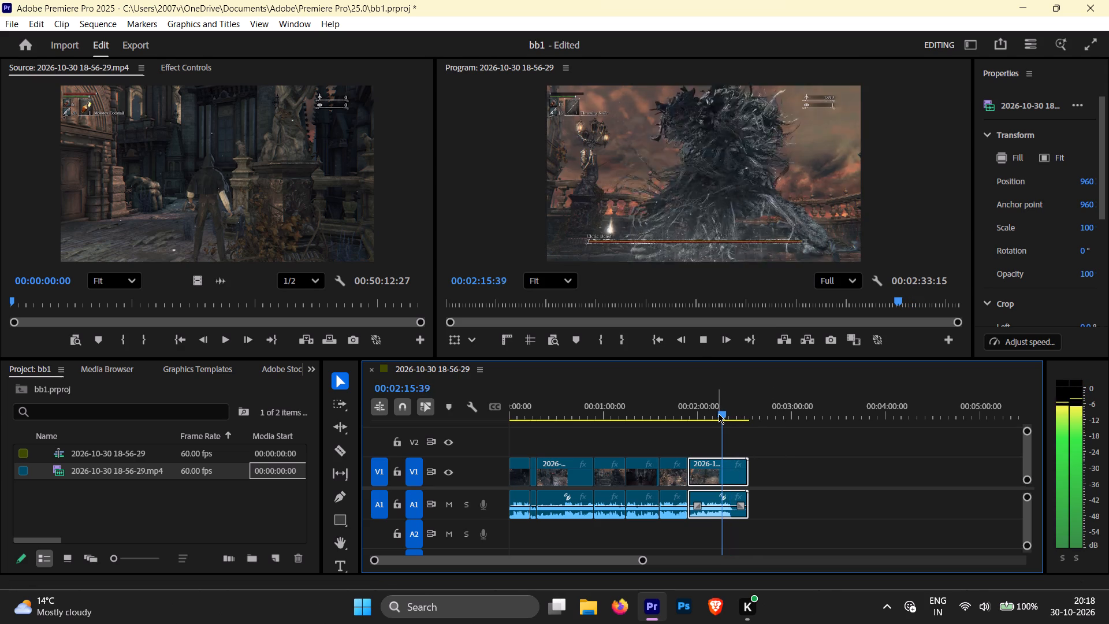
key("space")
key("space")
key("space")
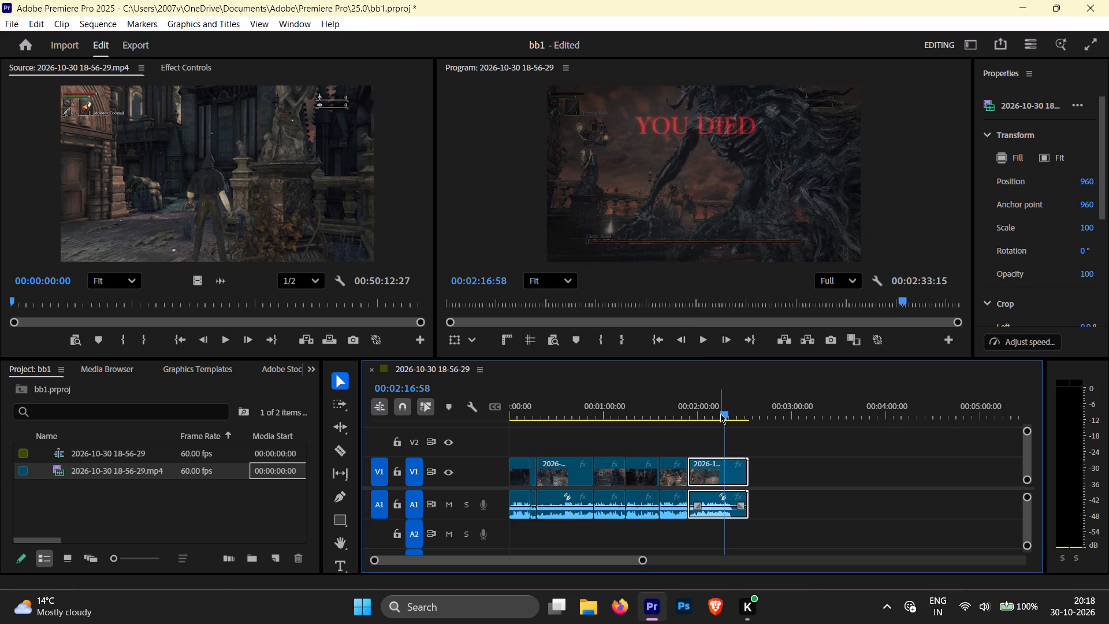
key("ctrl+k")
Check the footage after the 00:02:16:58 cut, including the loading screens, and delete that final segment.
key("space")
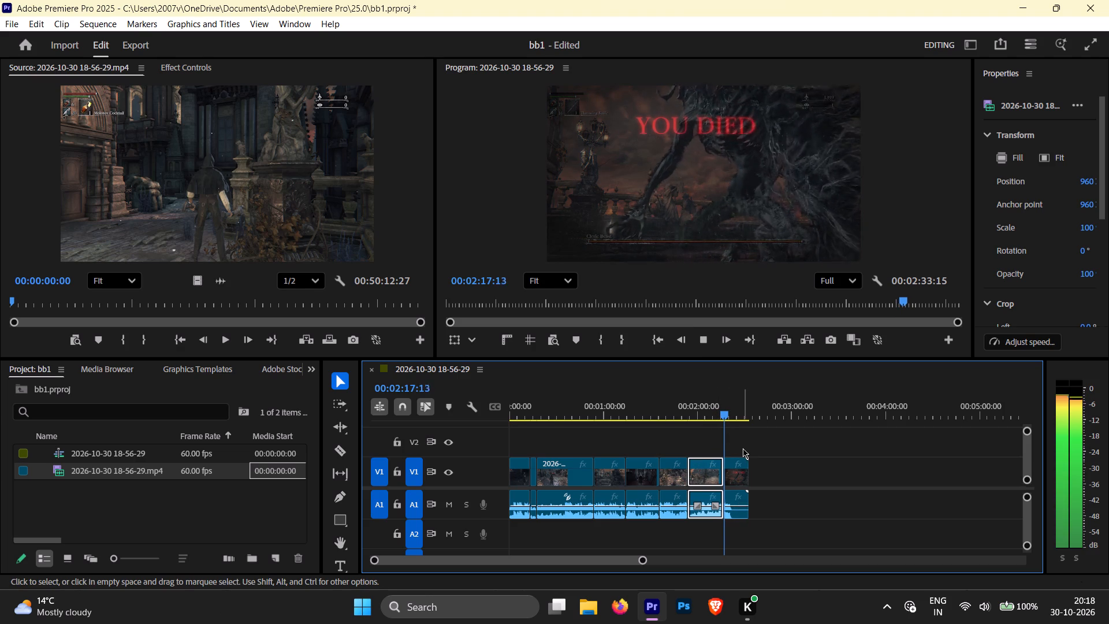
left_click(727, 414)
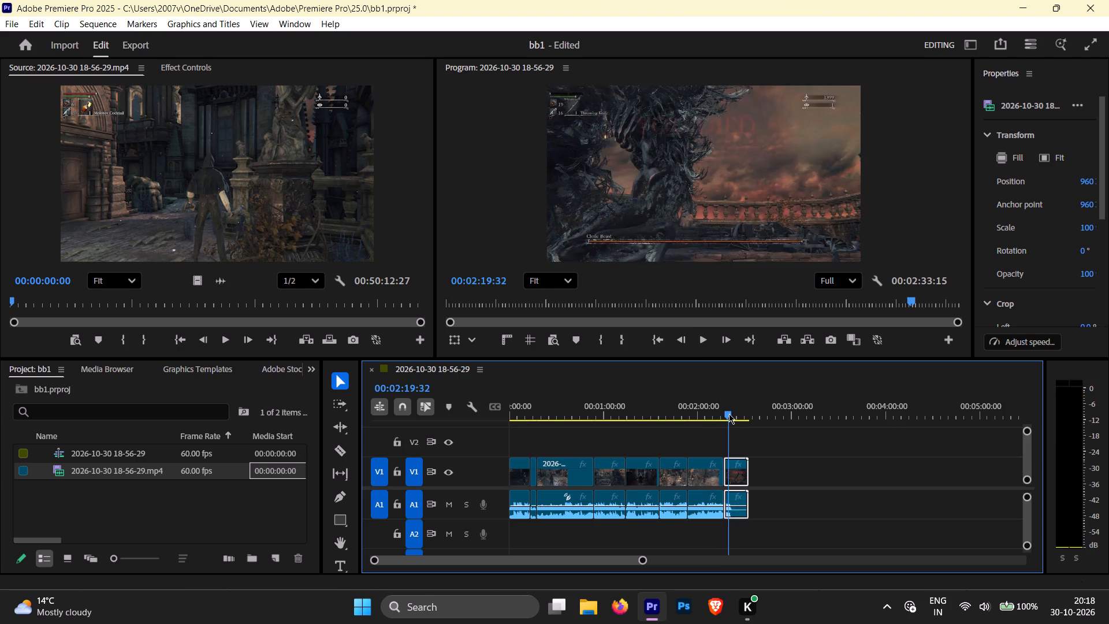
key("space")
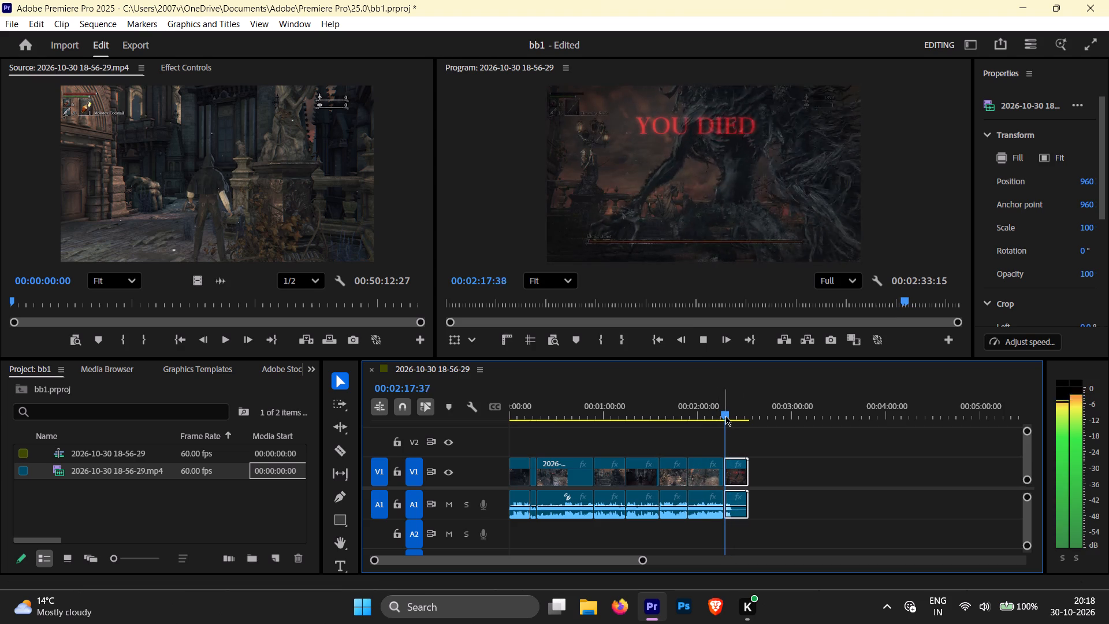
left_click_drag(725, 416, 736, 416)
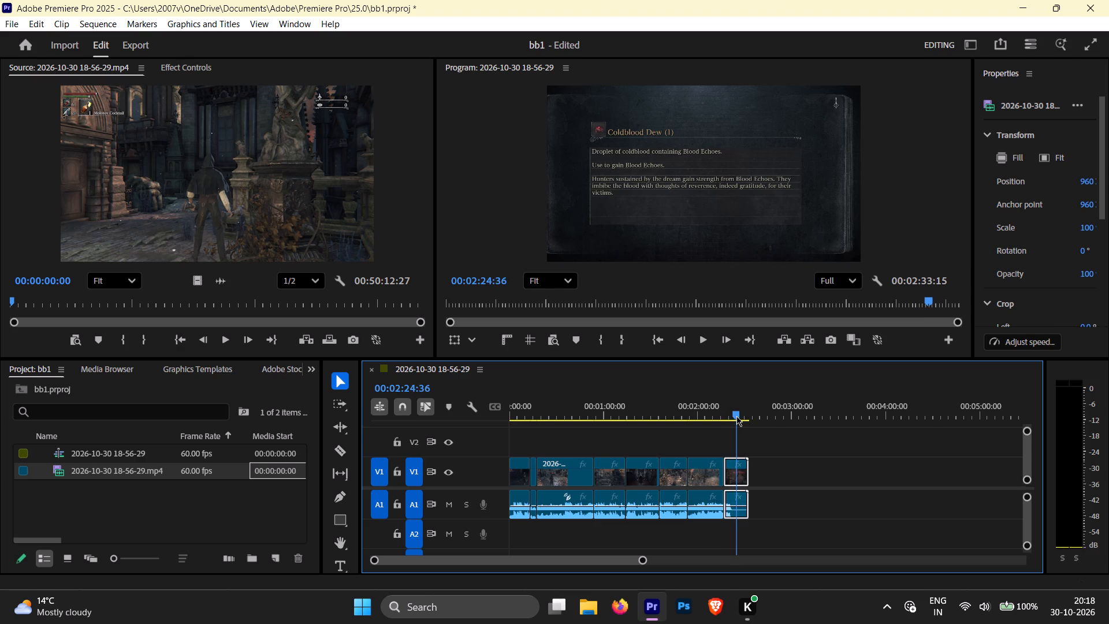
left_click_drag(736, 416, 743, 417)
key("space")
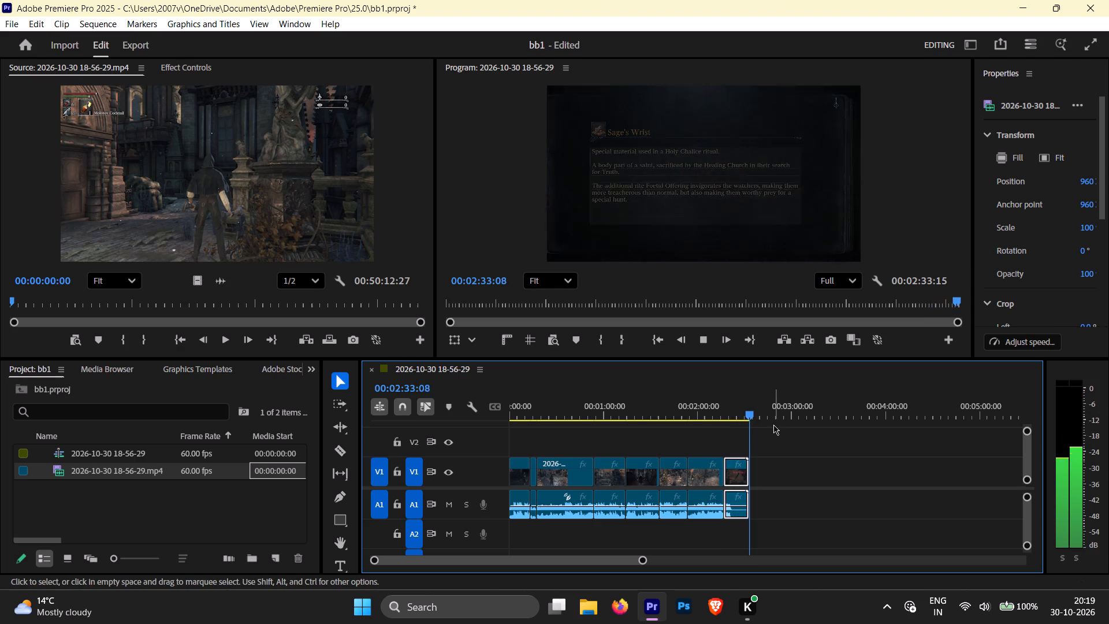
left_click_drag(751, 418, 743, 418)
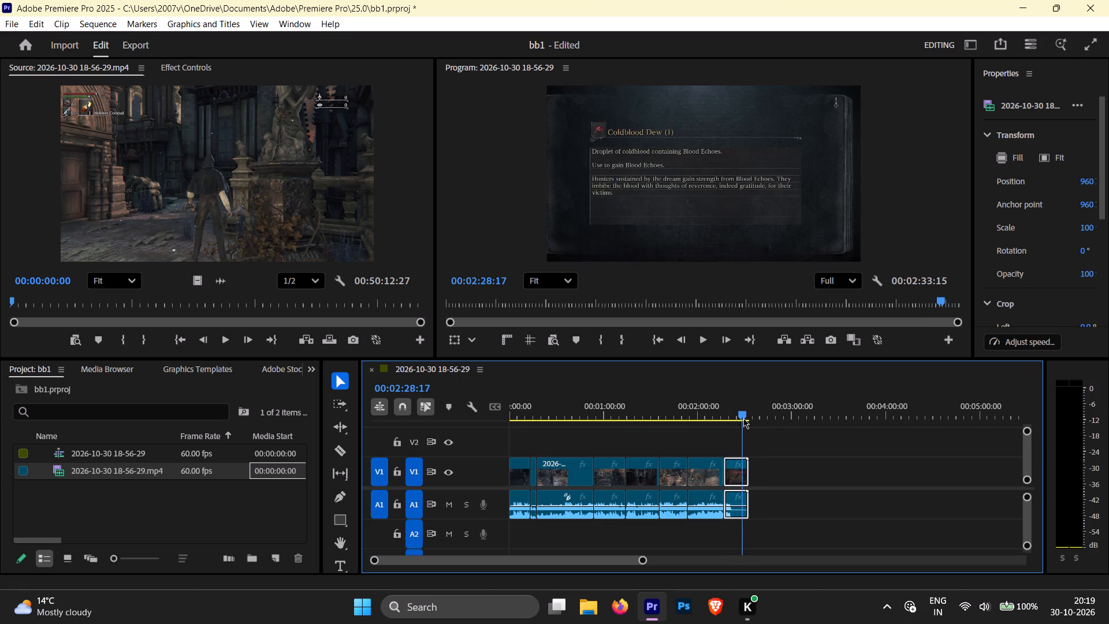
left_click_drag(743, 418, 734, 421)
key("space")
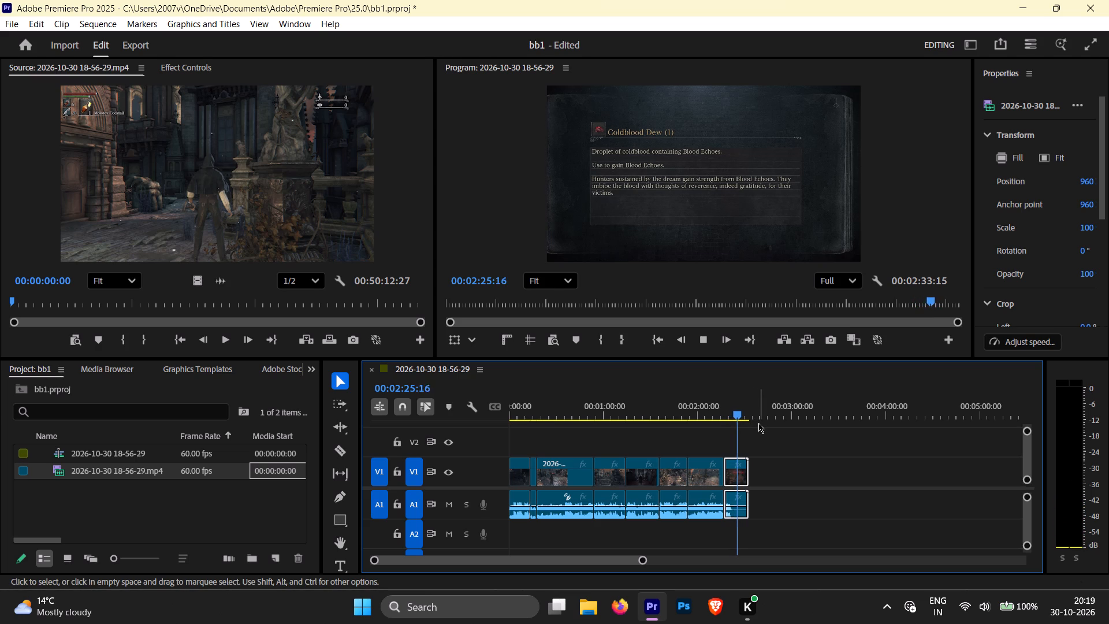
left_click(740, 476)
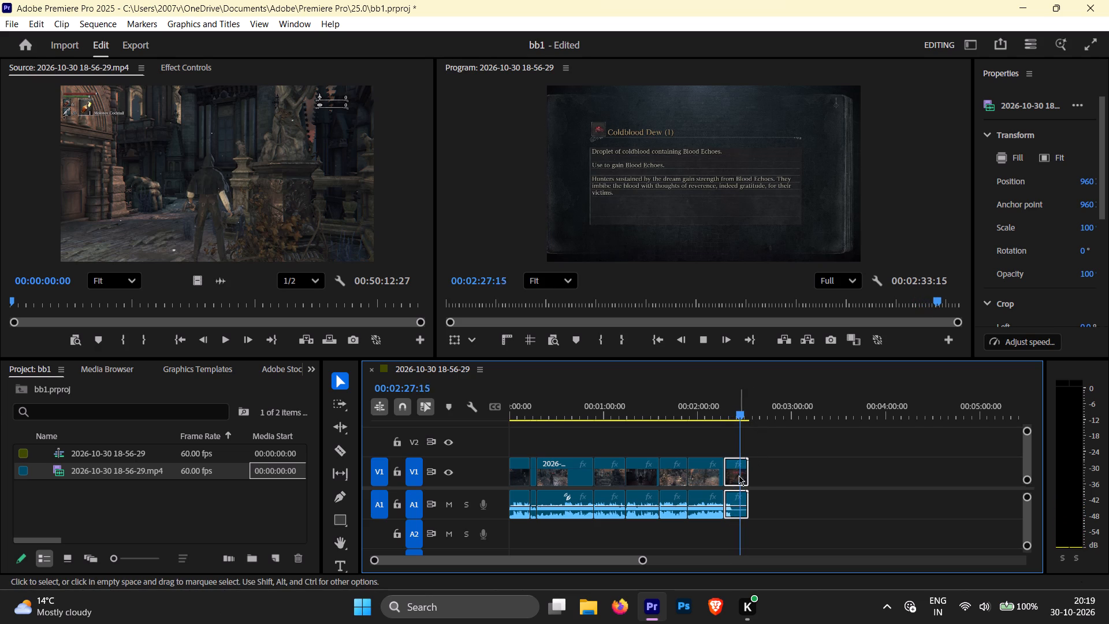
right_click(736, 468)
left_click(784, 447)
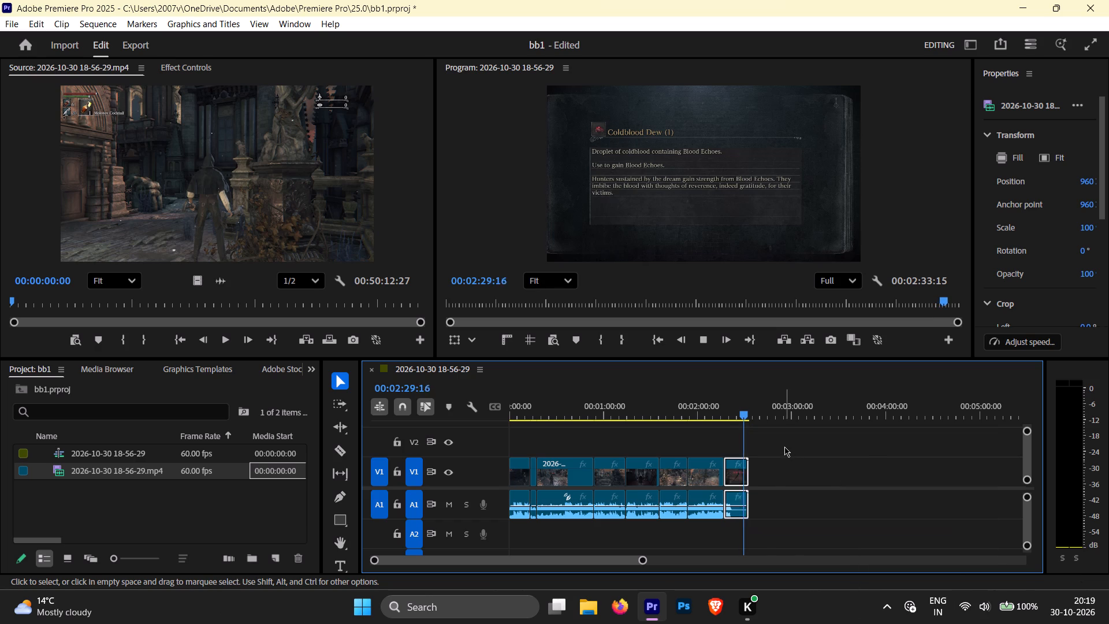
left_click(737, 473)
key("Delete")
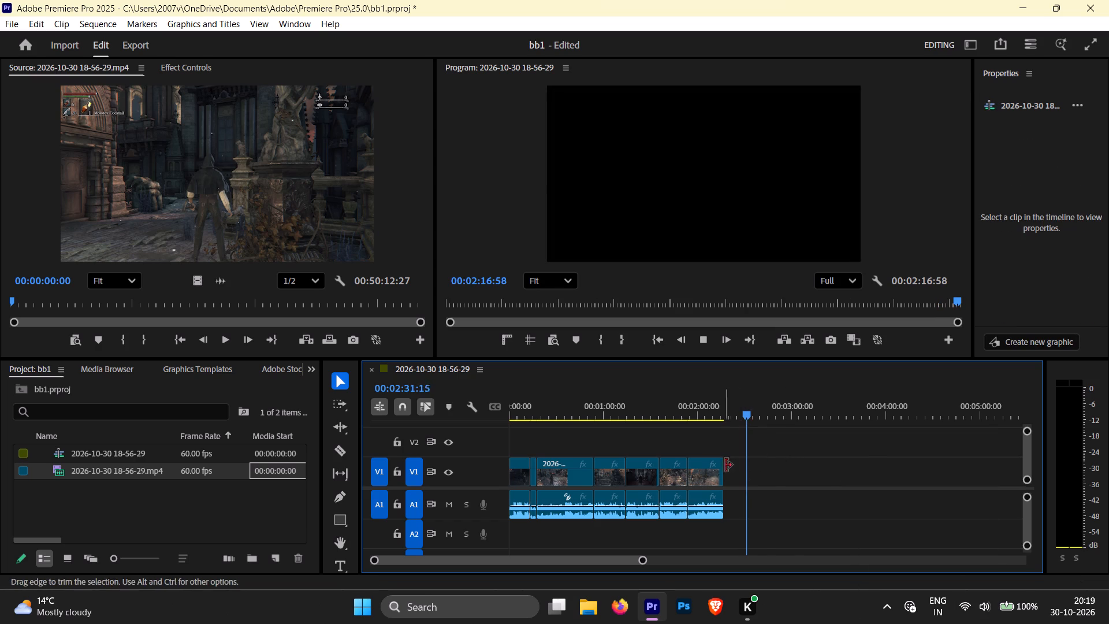
left_click_drag(749, 417, 725, 418)
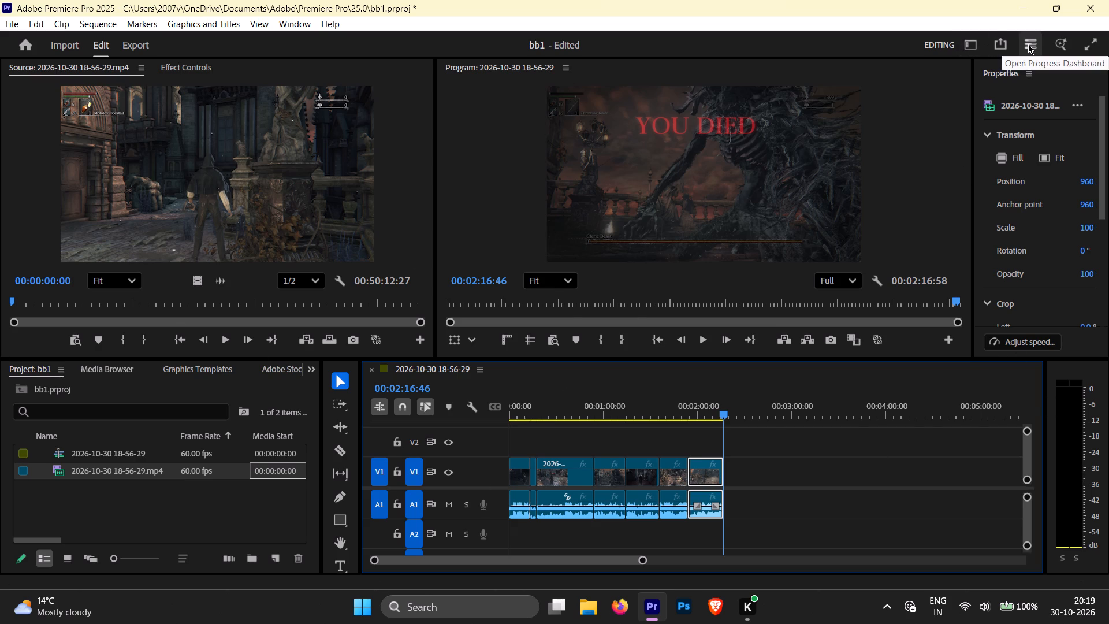
left_click(1004, 49)
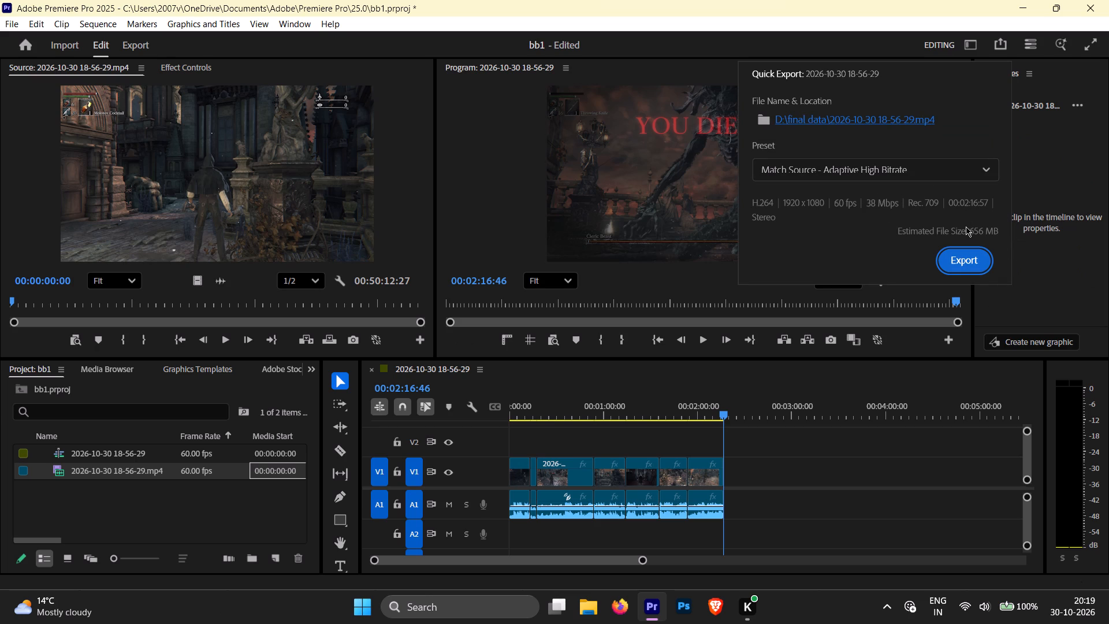
left_click(955, 262)
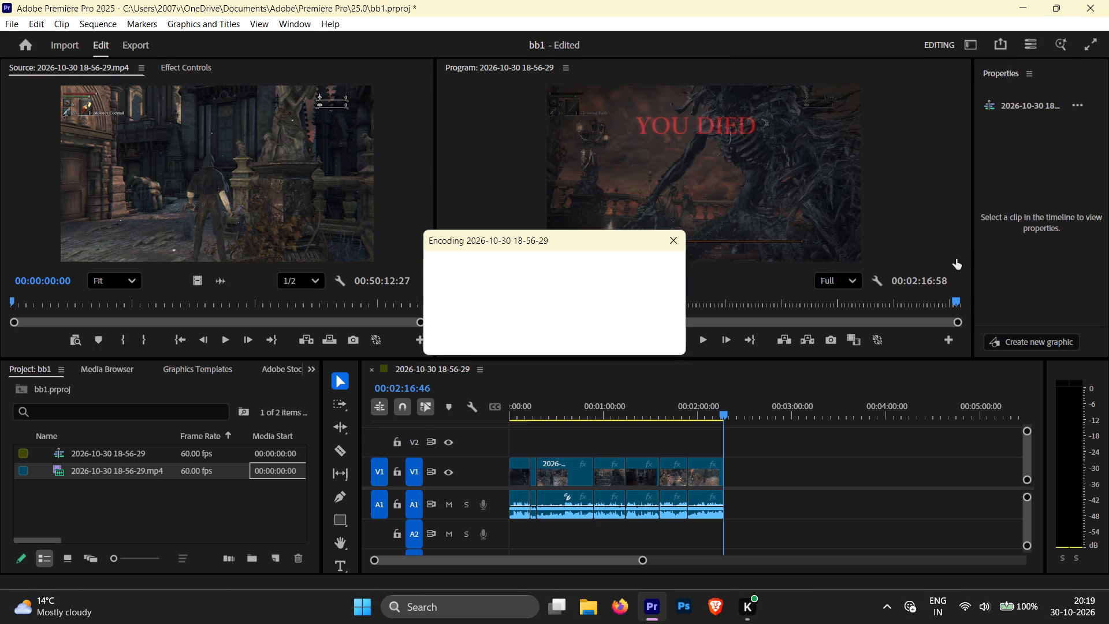
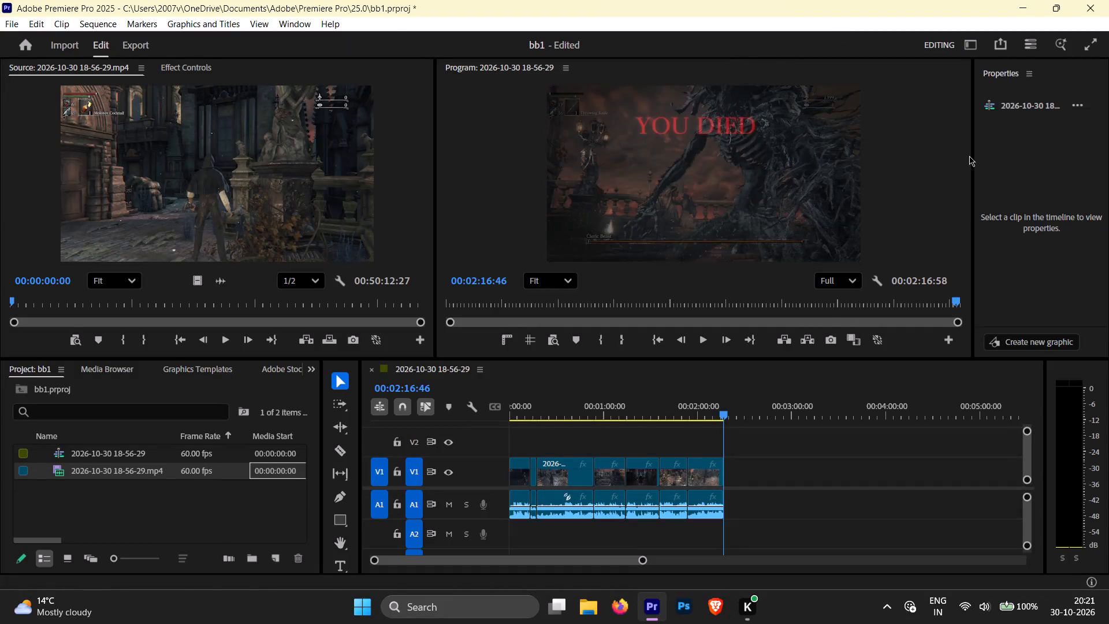
Close Premiere Pro without saving the changes to the bb1 project.
left_click(1091, 3)
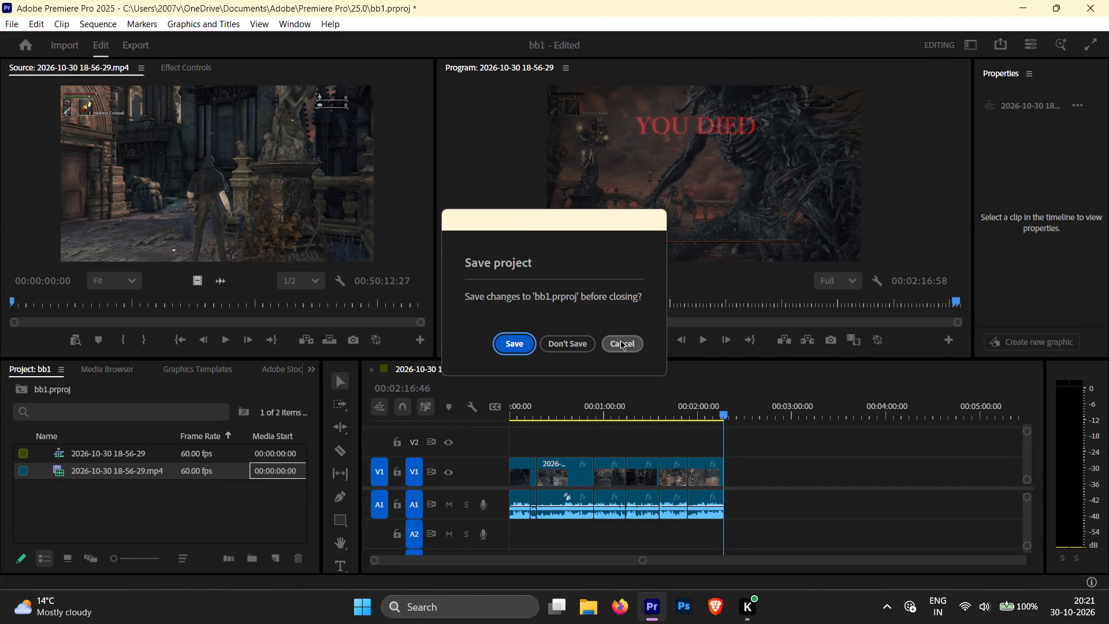
left_click(620, 340)
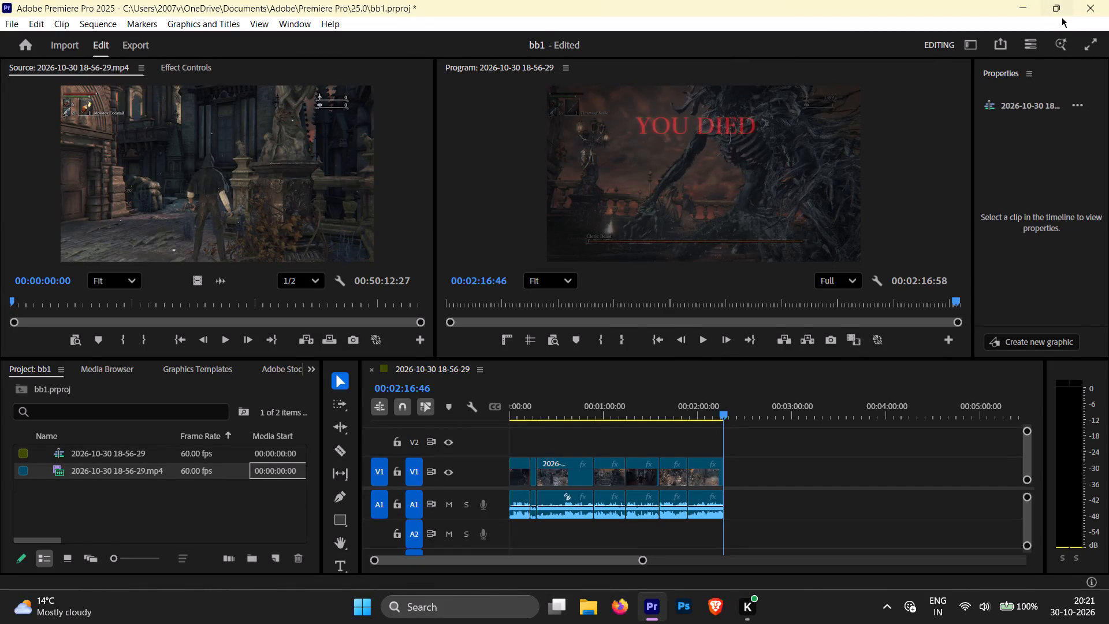
left_click(1091, 11)
left_click(585, 345)
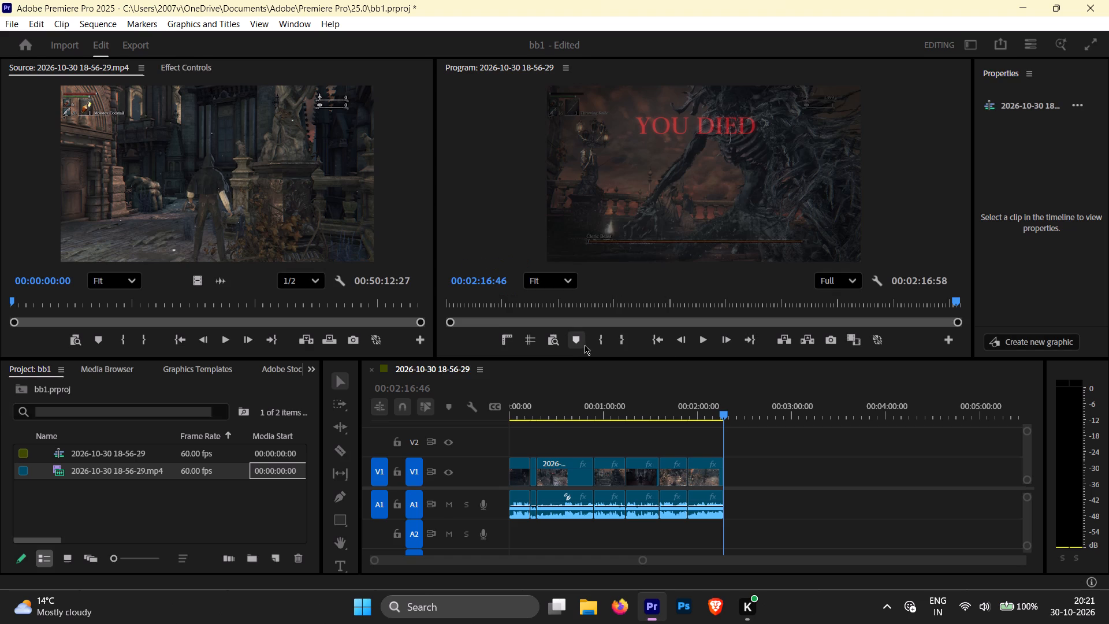
left_click(1096, 0)
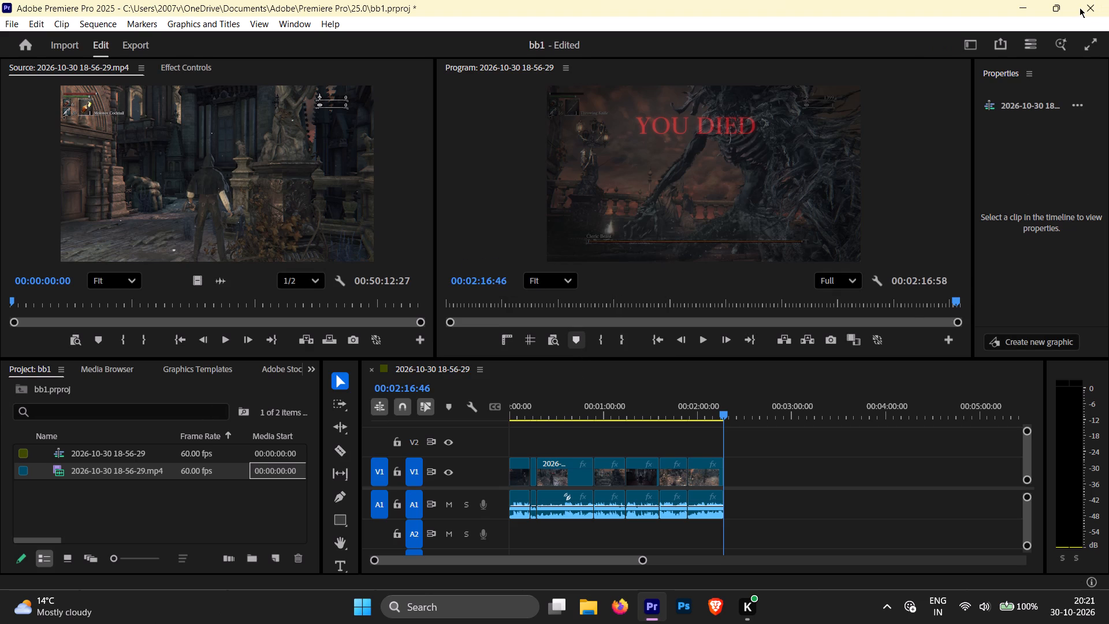
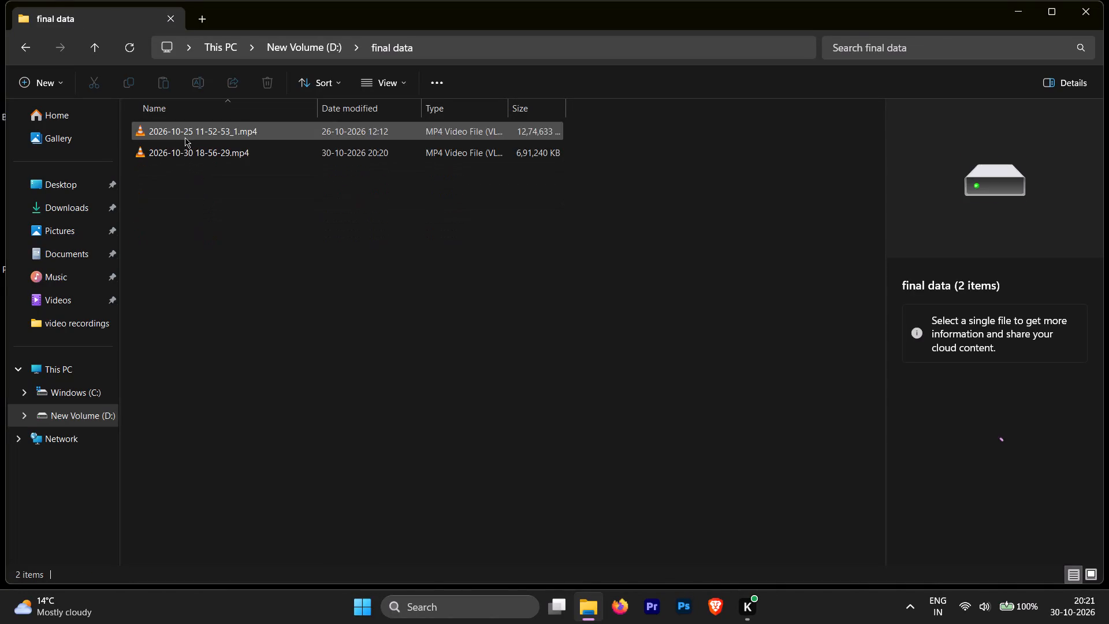
left_click(212, 158)
left_click(241, 141)
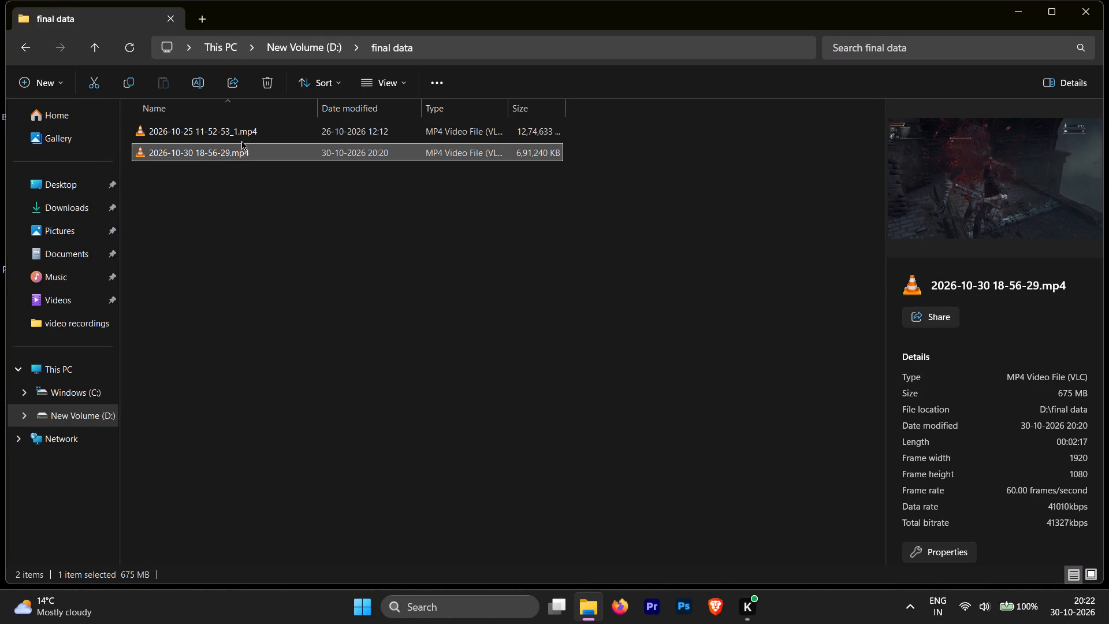
left_click(246, 139)
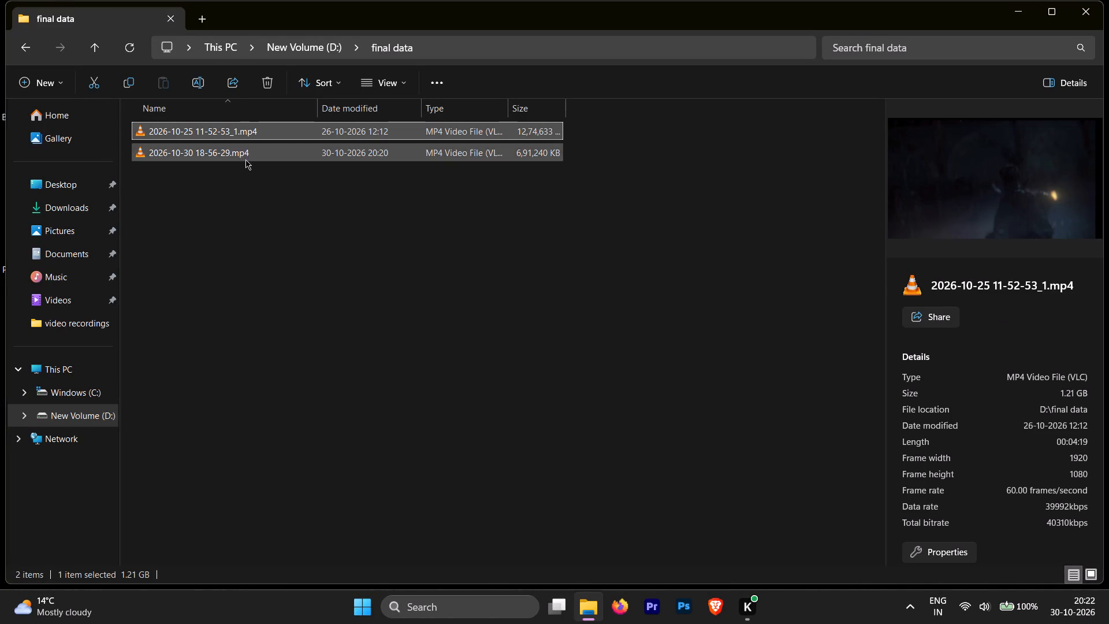
right_click(266, 132)
left_click(256, 130)
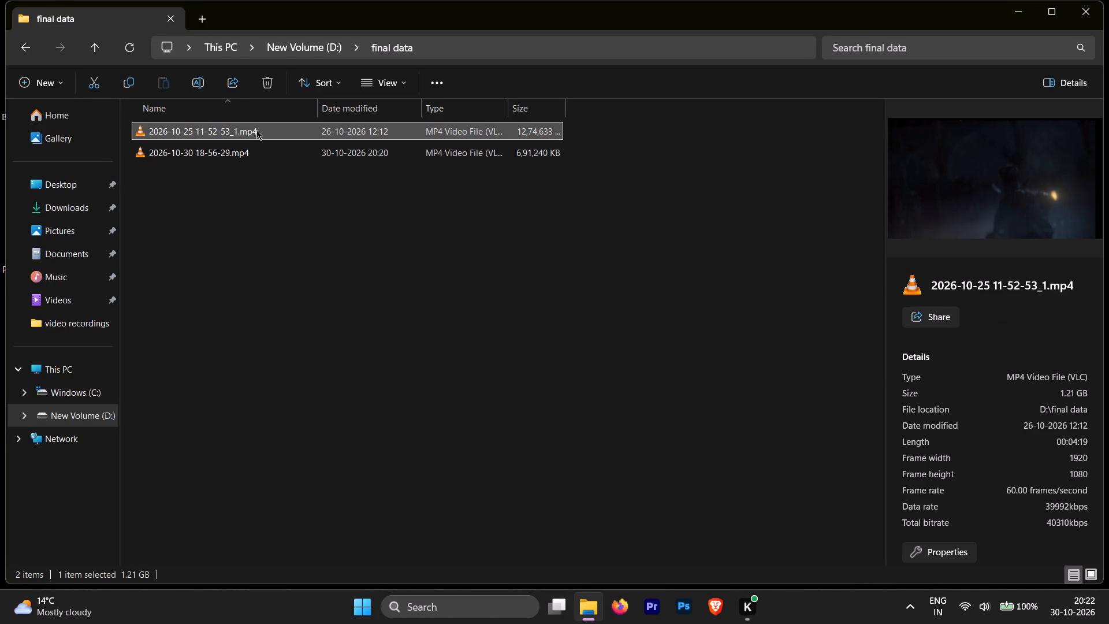
left_click(197, 130)
left_click(210, 197)
left_click(193, 128)
left_click(239, 134)
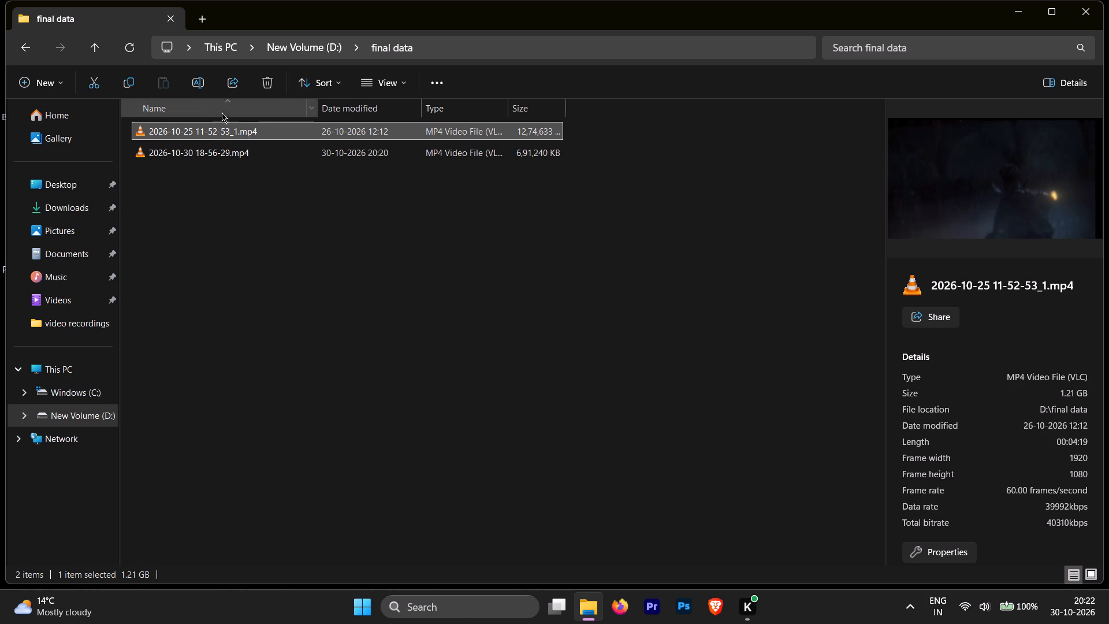
left_click(189, 86)
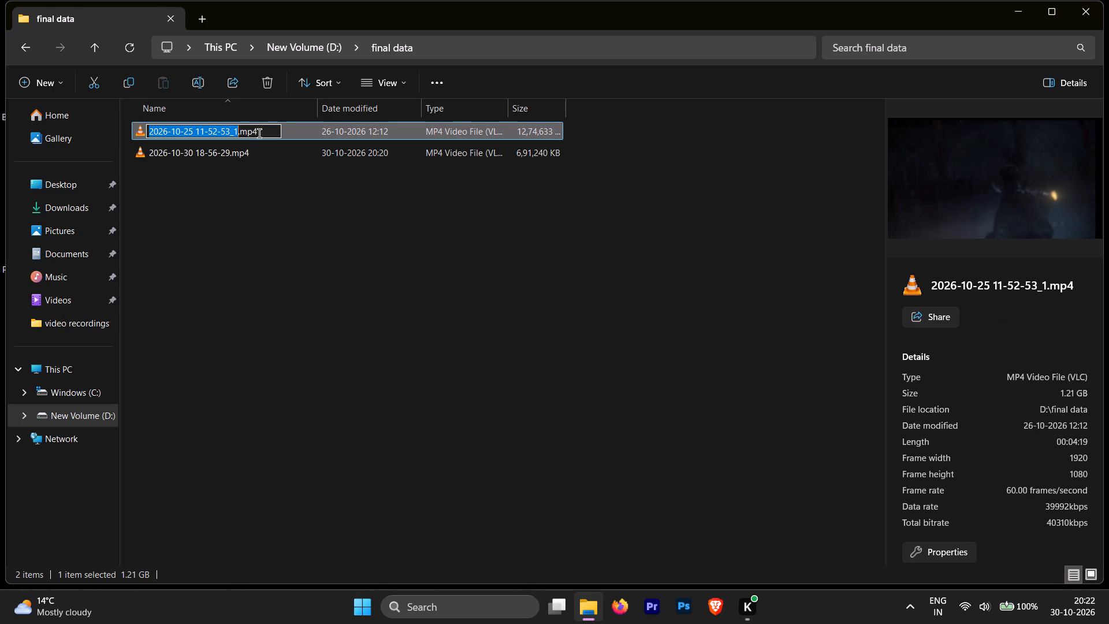
left_click(240, 129)
left_click(237, 132)
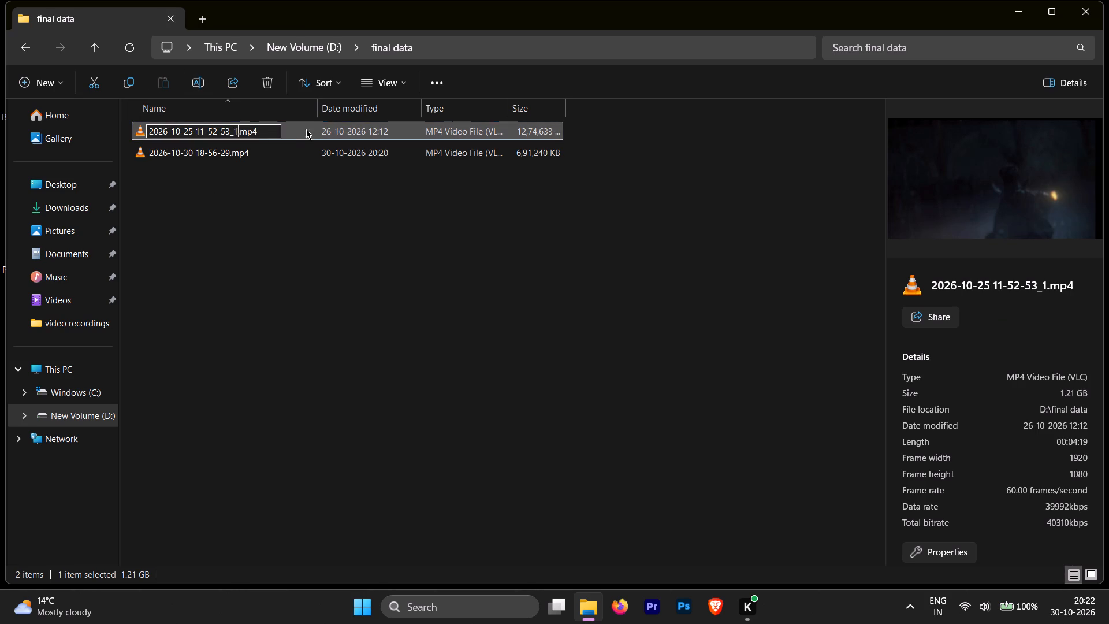
key("BackSpace")
key("BackSpace")
key("BackSpace")
key("BackSpace")
key("BackSpace")
key("BackSpace")
key("BackSpace")
key("BackSpace")
key("BackSpace")
key("BackSpace")
key("BackSpace")
key("BackSpace")
key("BackSpace")
key("BackSpace")
key("BackSpace")
key("BackSpace")
key("BackSpace")
key("BackSpace")
key("BackSpace")
key("BackSpace")
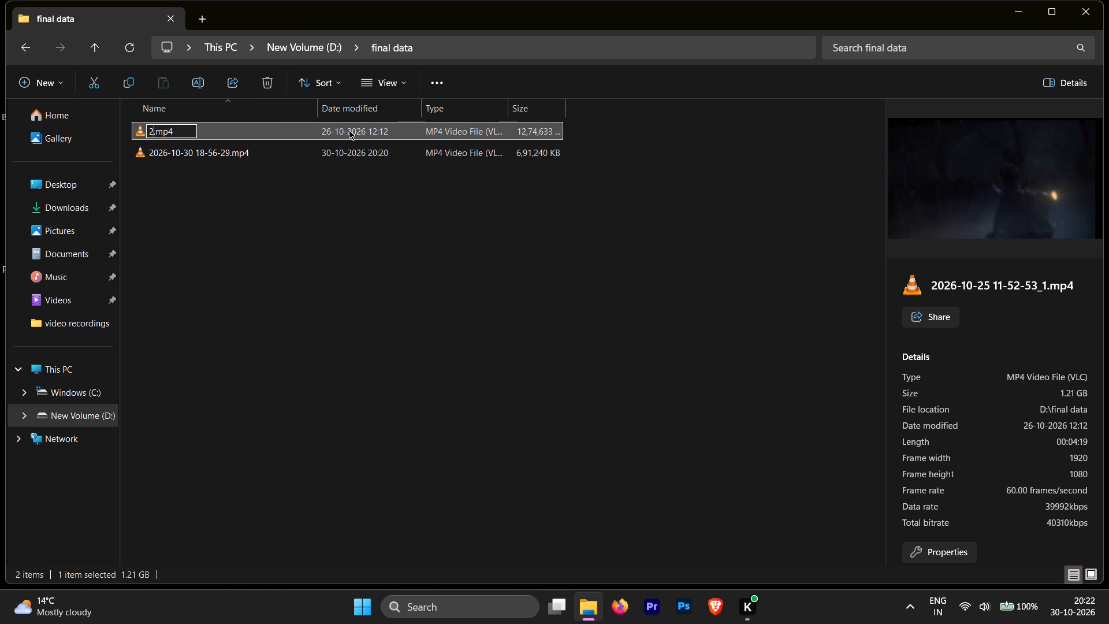
type("bb1")
key("space")
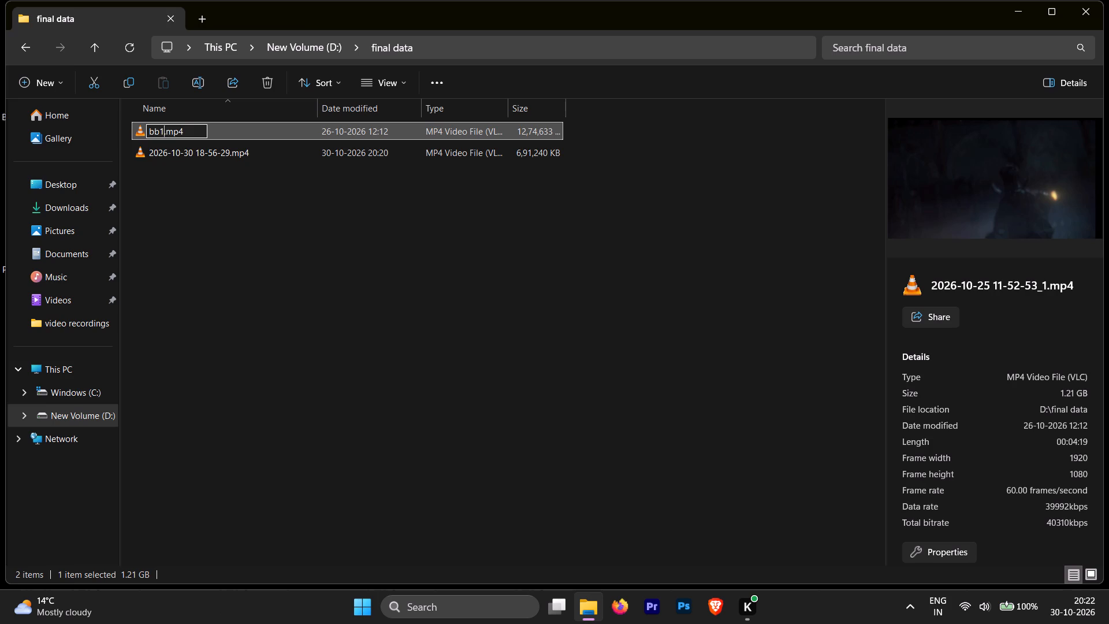
key("BackSpace")
key("Return")
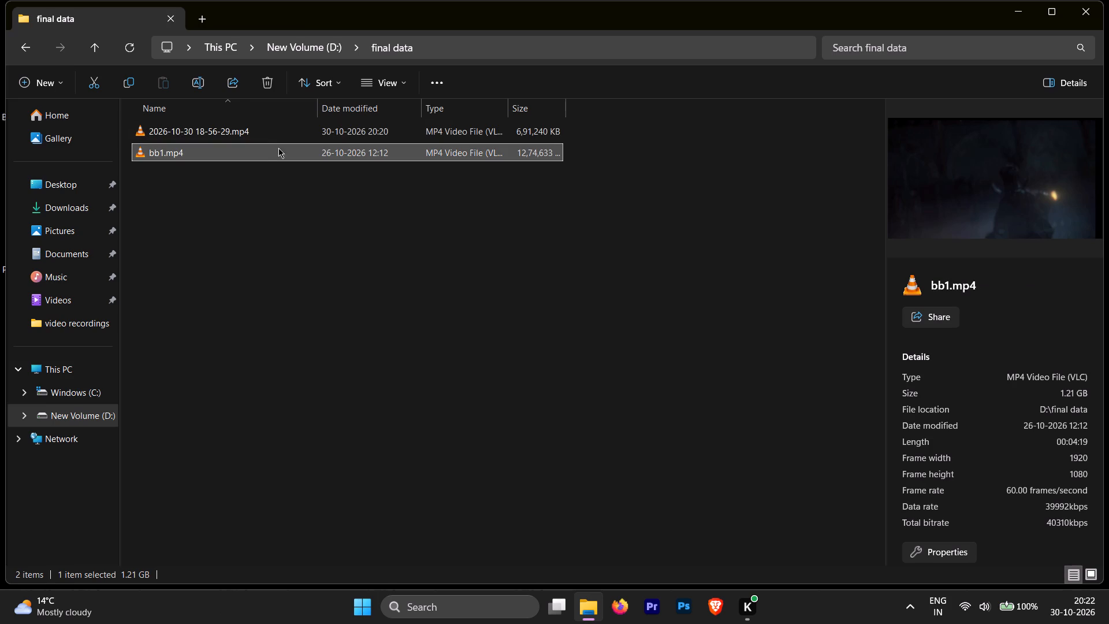
left_click(265, 153)
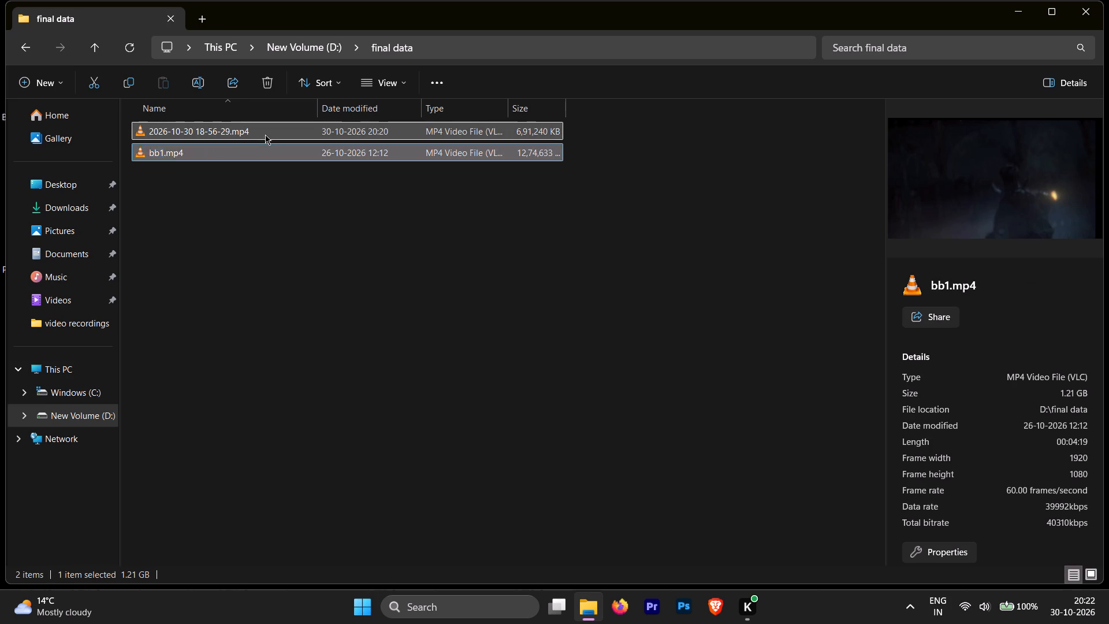
left_click(265, 135)
left_click(228, 132)
right_click(200, 124)
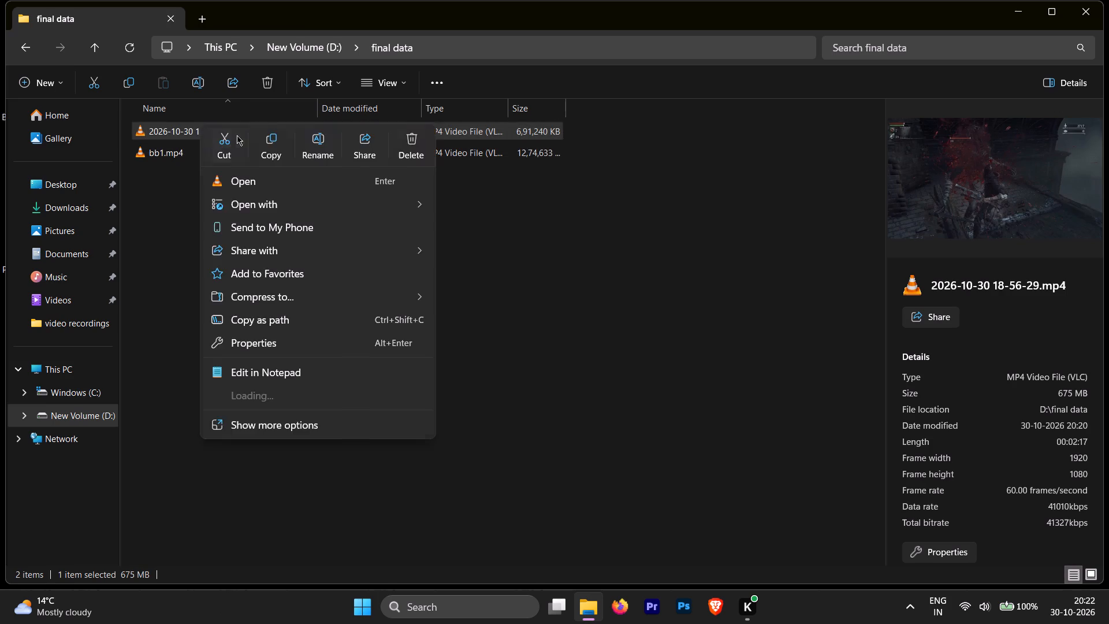
left_click(512, 248)
left_click(228, 129)
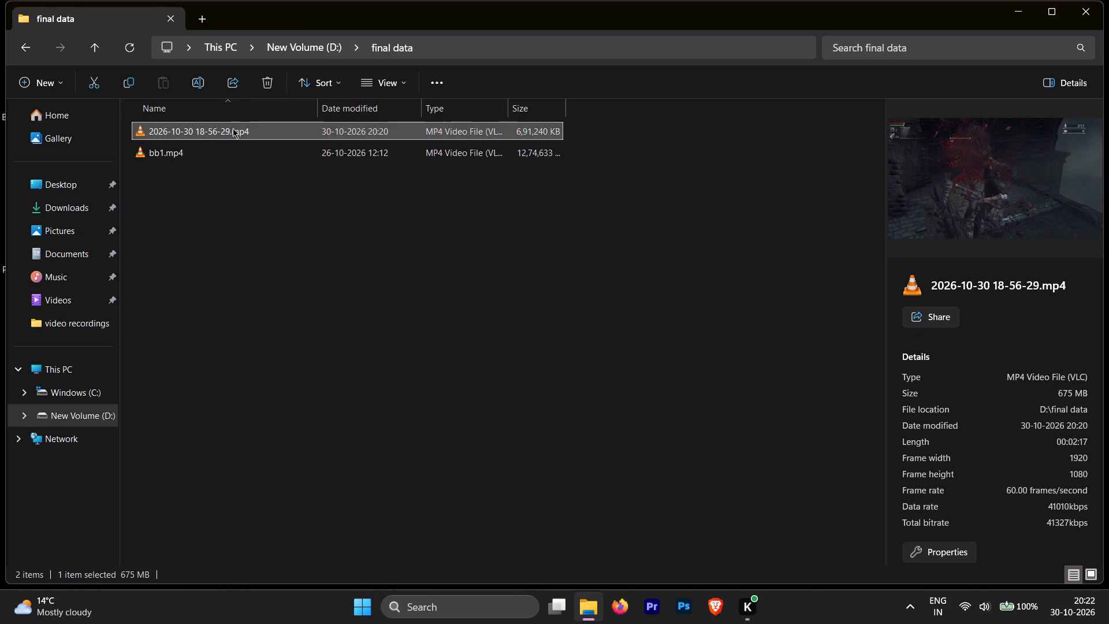
left_click(219, 126)
key("BackSpace")
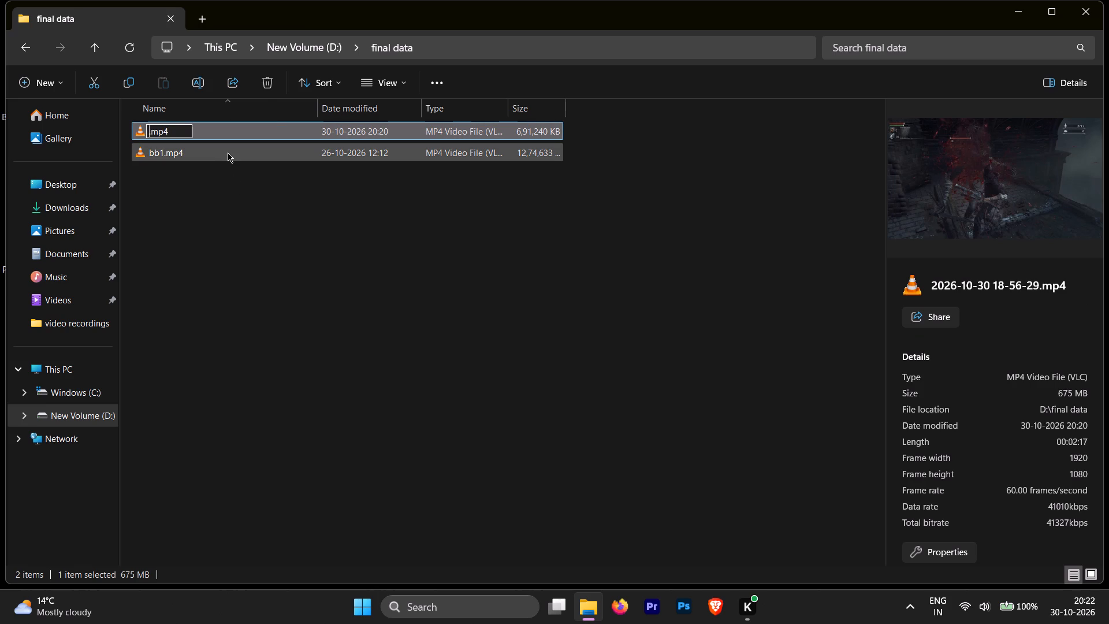
type("bb")
key("2")
key("Return")
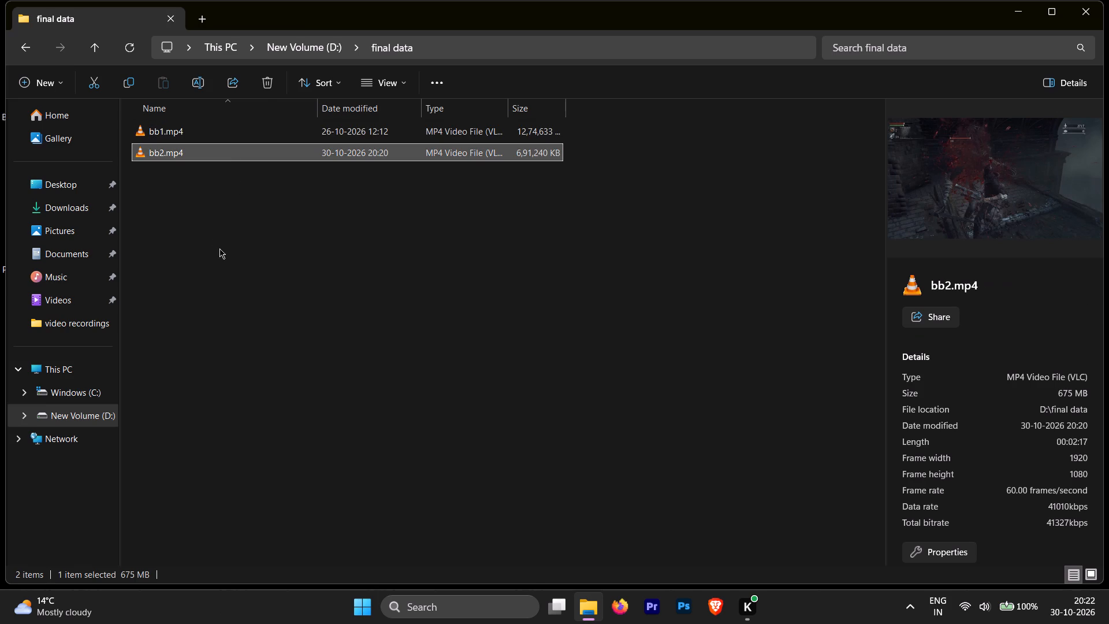
left_click(221, 249)
left_click(173, 128)
left_click(177, 169)
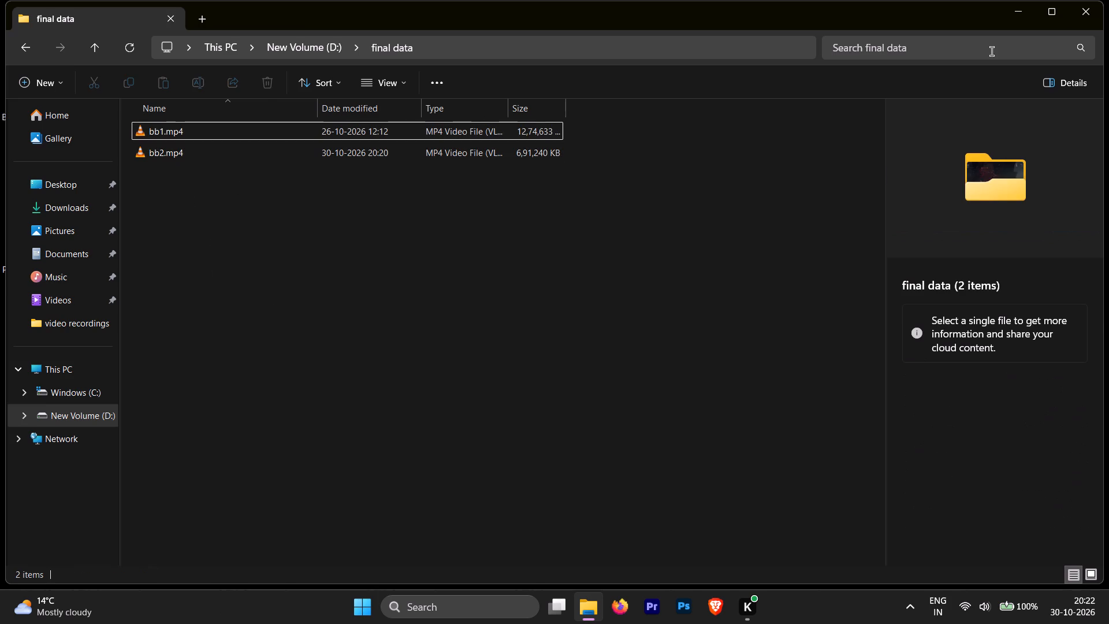